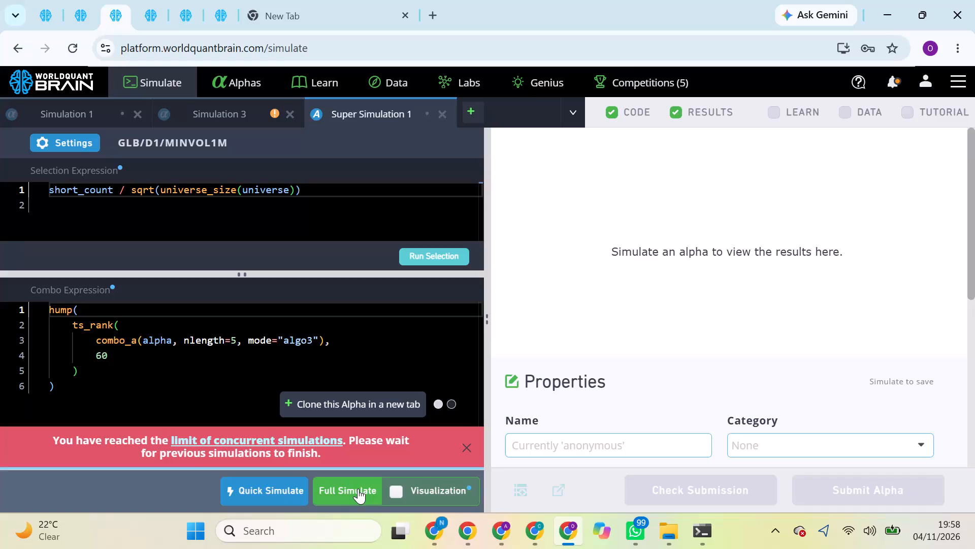
Run a full simulation of the super alpha in Super Simulation 1 with its current selection and combo expressions.
{"action": "left_click", "coordinate": [352, 491]}
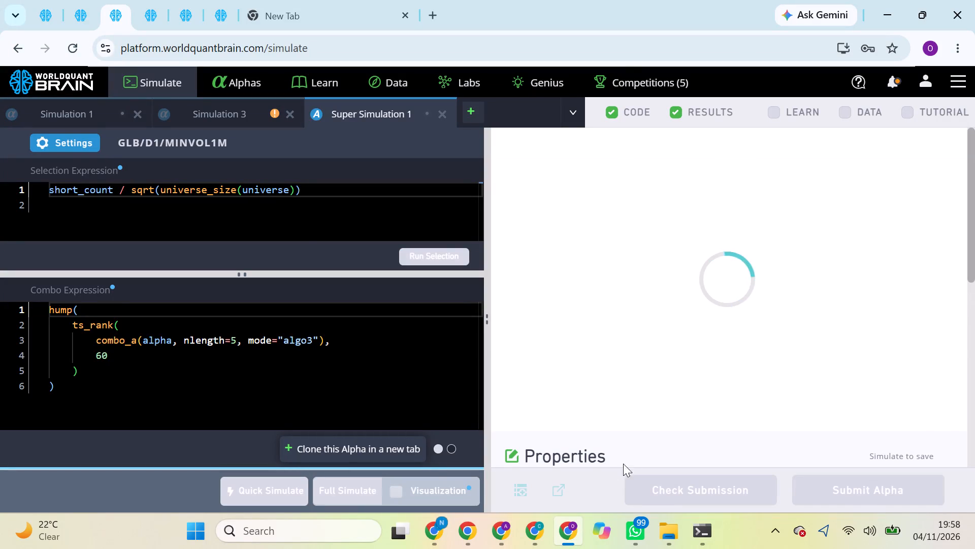
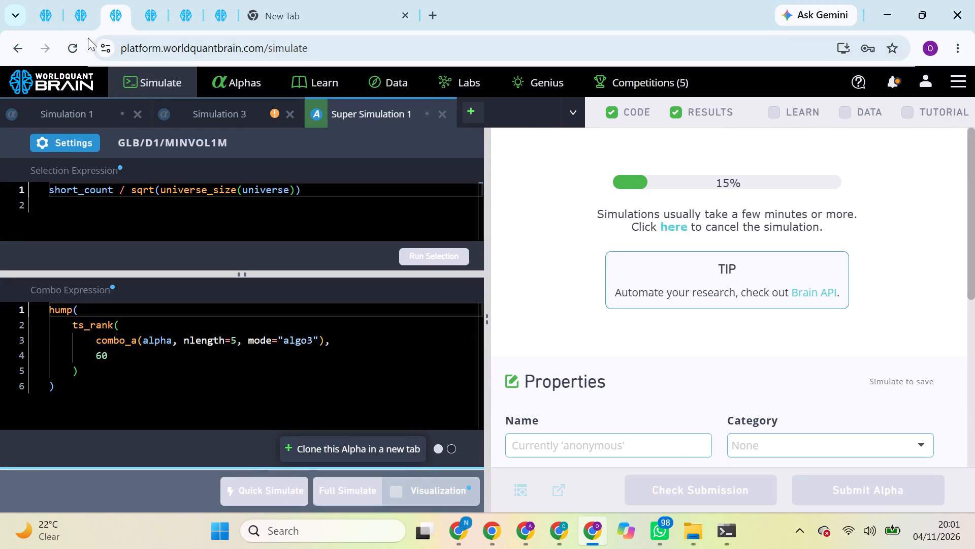
Replace the USA/D1/TOP3000 super simulation's selection expression with (sign(author_self_correlation) + author_quarter_yield_rate), without any list number, and run the selection.
{"action": "left_click", "coordinate": [57, 0]}
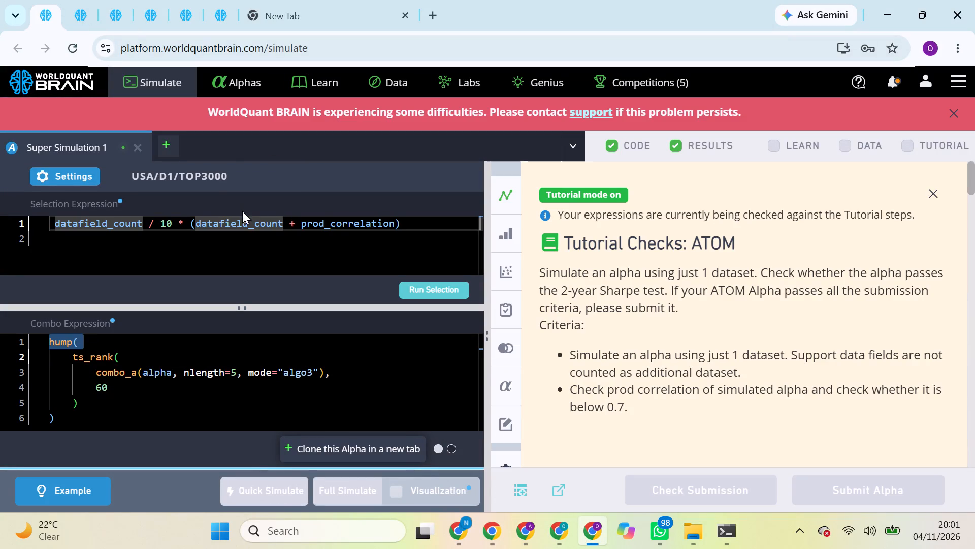
{"action": "triple_click", "coordinate": [235, 218]}
{"action": "key", "text": "ctrl+v"}
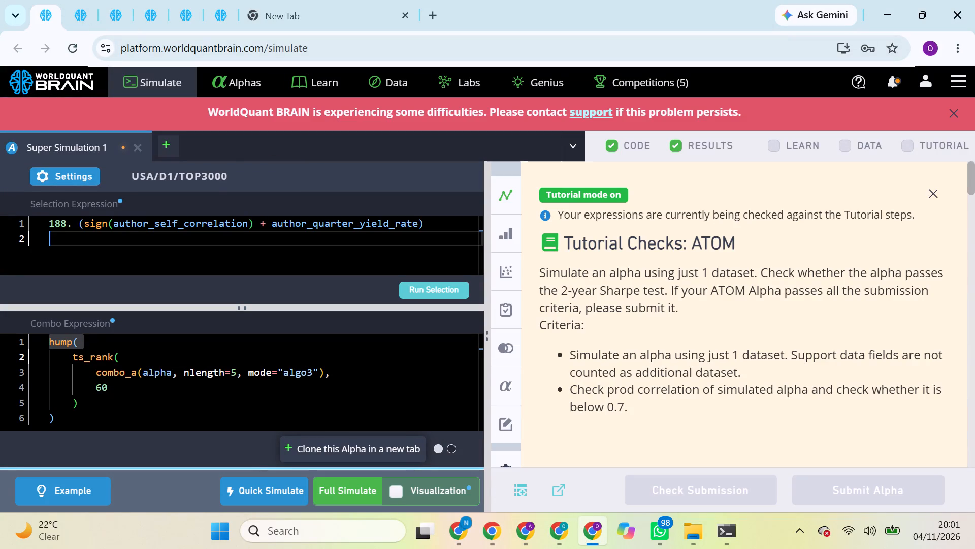
{"action": "left_click", "coordinate": [77, 225]}
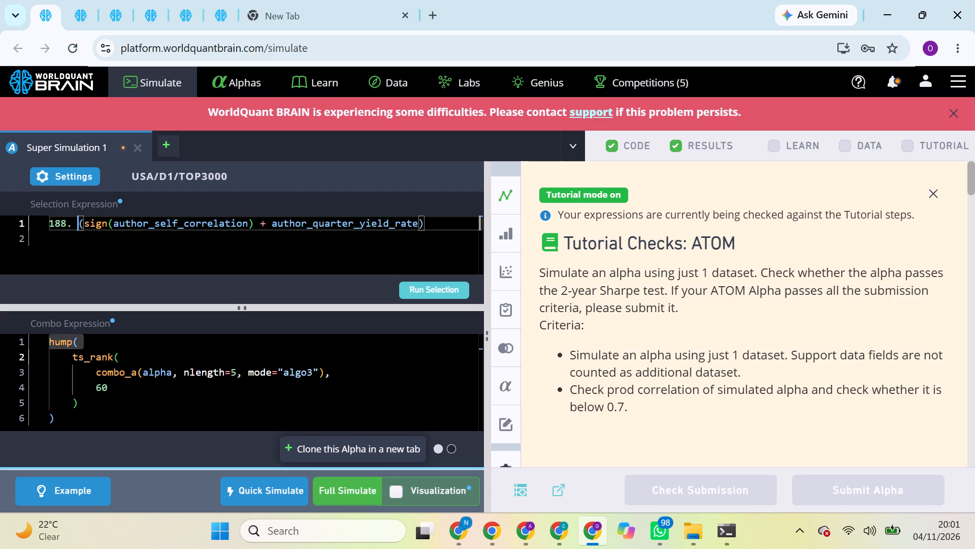
{"action": "key", "text": "BackSpace"}
{"action": "key", "text": "BackSpace"}
{"action": "key", "text": "BackSpace"}
{"action": "key", "text": "BackSpace"}
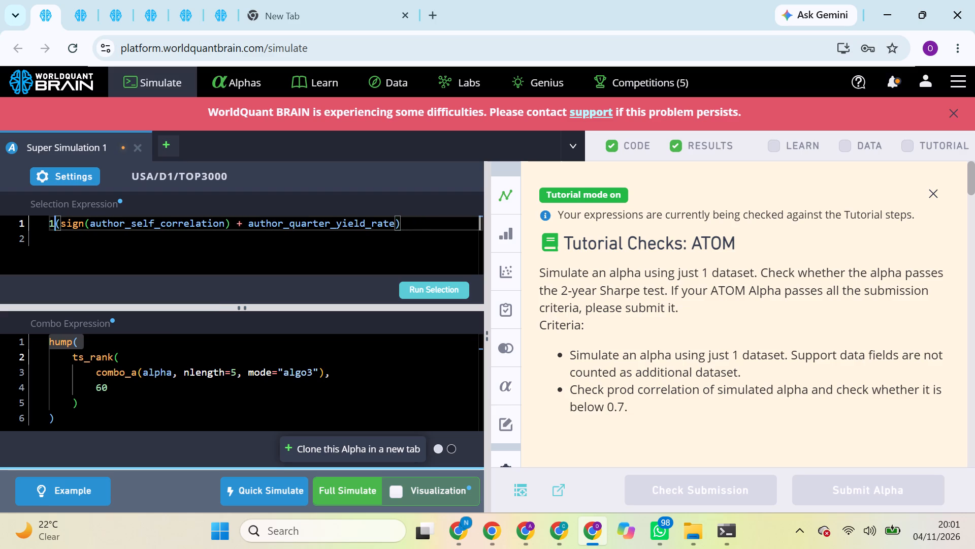
{"action": "key", "text": "BackSpace"}
{"action": "key", "text": "BackSpace"}
{"action": "key", "text": "BackSpace"}
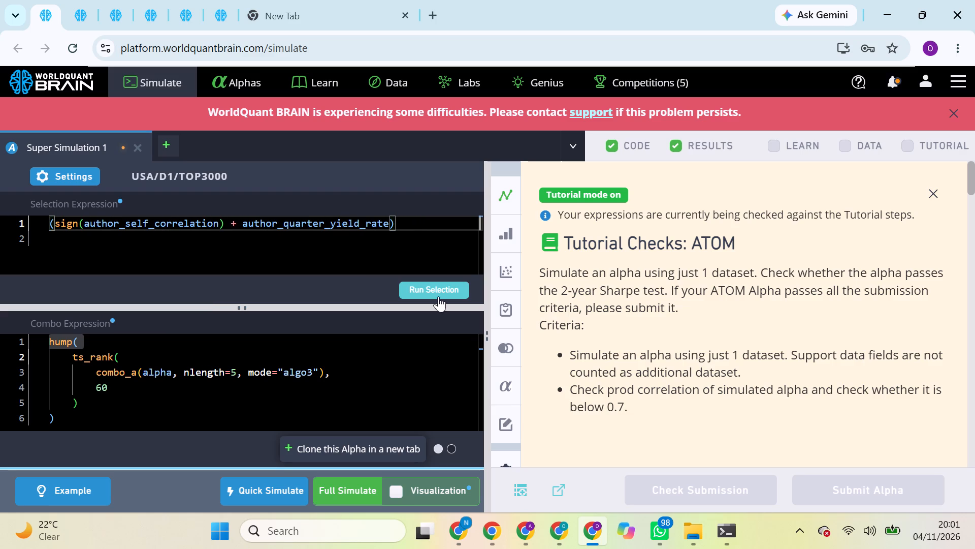
{"action": "left_click", "coordinate": [438, 295]}
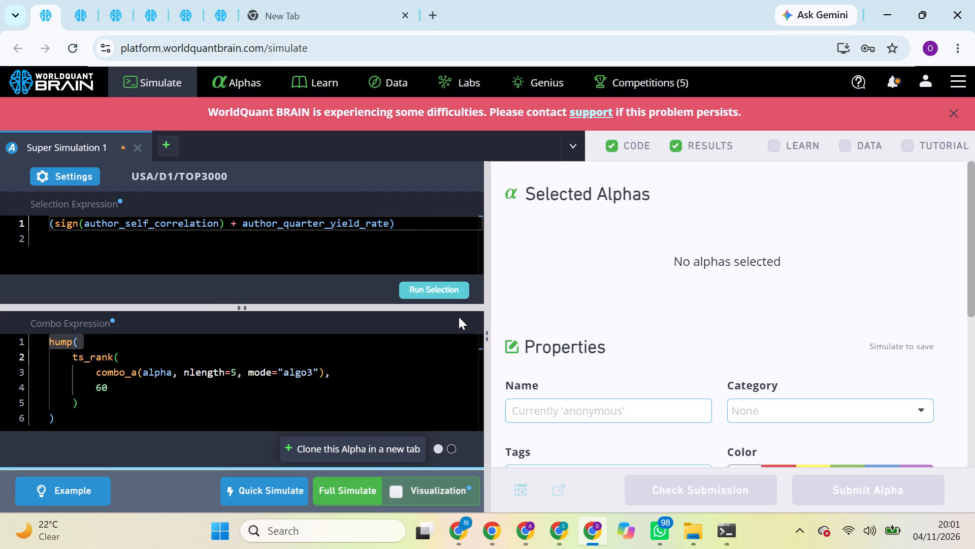
Switch to the open profile performance page.
{"action": "left_click", "coordinate": [215, 3]}
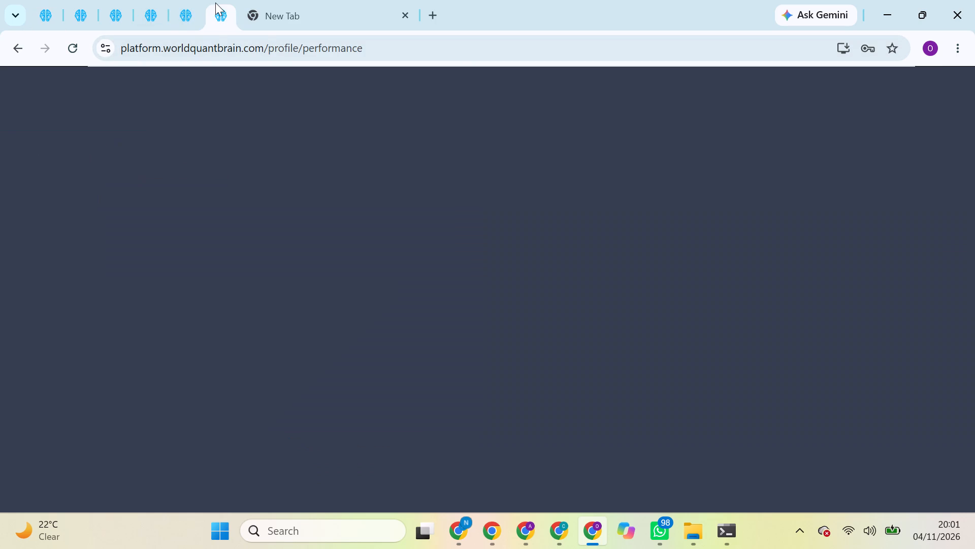
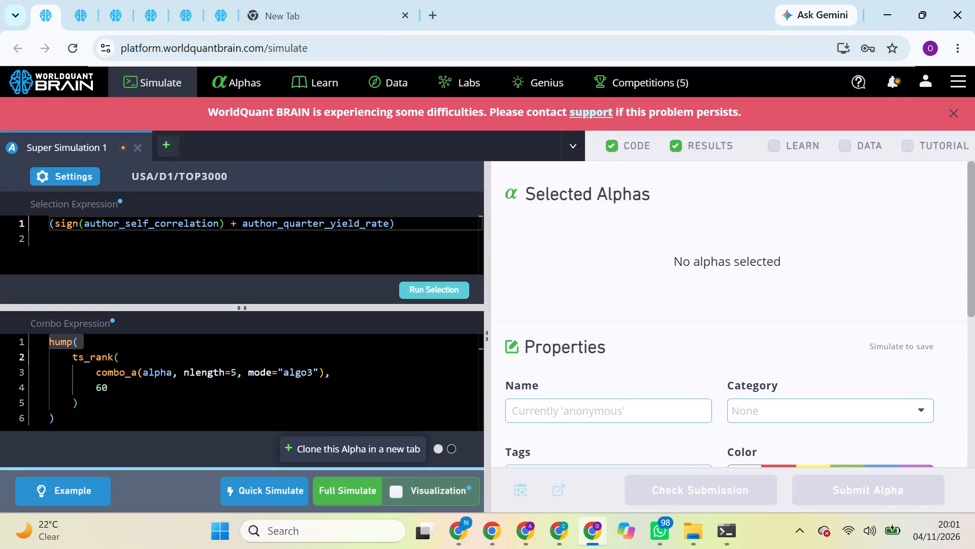
Replace the USA/D1/TOP3000 selection expression with (sqrt(author_returns_to_drawdown) + 2.2 * prod_correlation), without any list number, and run the selection.
{"action": "double_click", "coordinate": [263, 222]}
{"action": "triple_click", "coordinate": [263, 222]}
{"action": "left_click", "coordinate": [263, 222]}
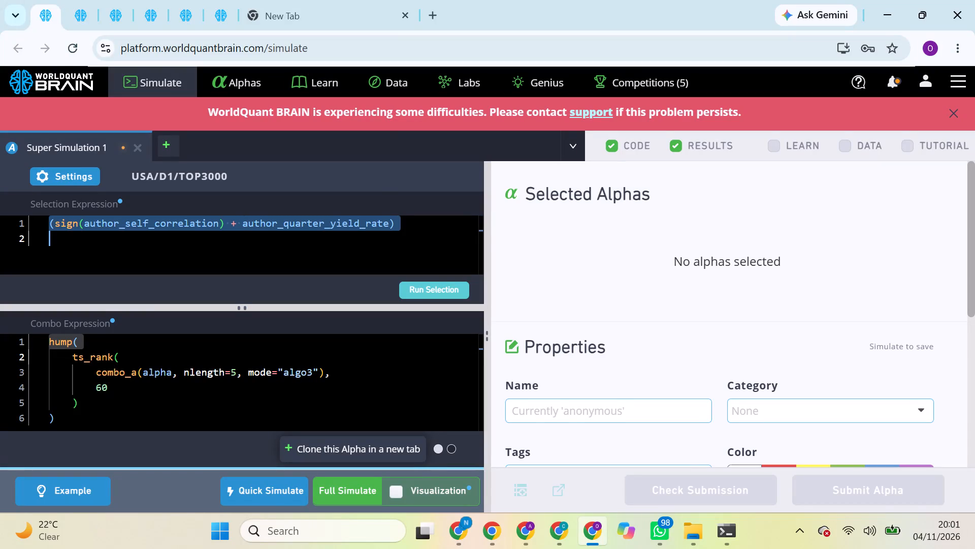
{"action": "key", "text": "ctrl+v"}
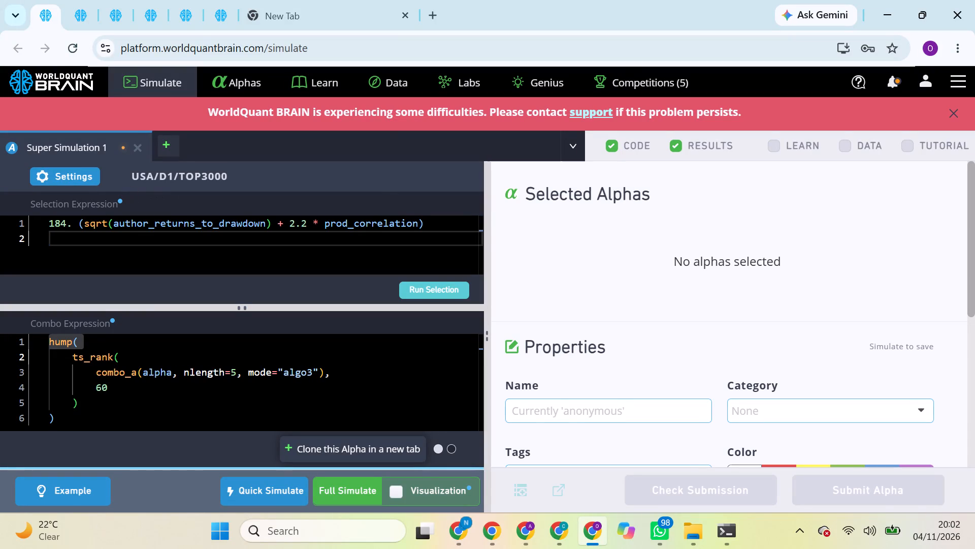
{"action": "left_click", "coordinate": [77, 226]}
{"action": "key", "text": "BackSpace"}
{"action": "key", "text": "BackSpace"}
{"action": "key", "text": "BackSpace"}
{"action": "key", "text": "BackSpace"}
{"action": "key", "text": "BackSpace"}
{"action": "key", "text": "BackSpace"}
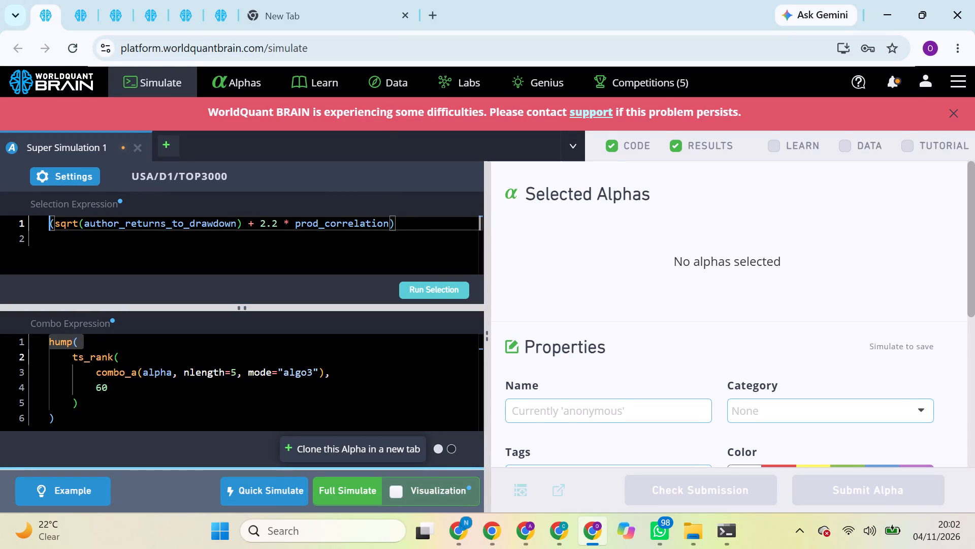
{"action": "left_click", "coordinate": [412, 289]}
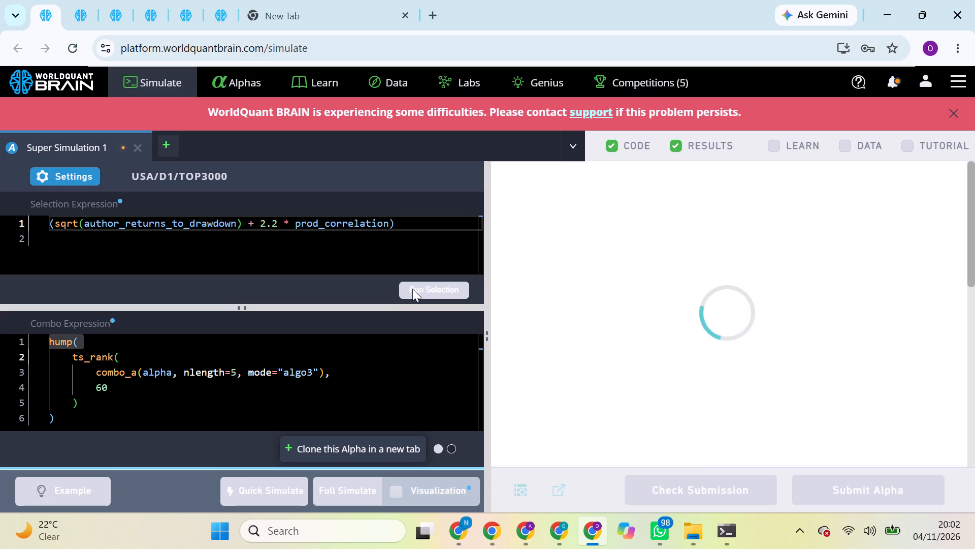
Switch to the open predictive_starmine data set page for the GLB region.
{"action": "left_click", "coordinate": [209, 6]}
{"action": "left_click", "coordinate": [173, 0]}
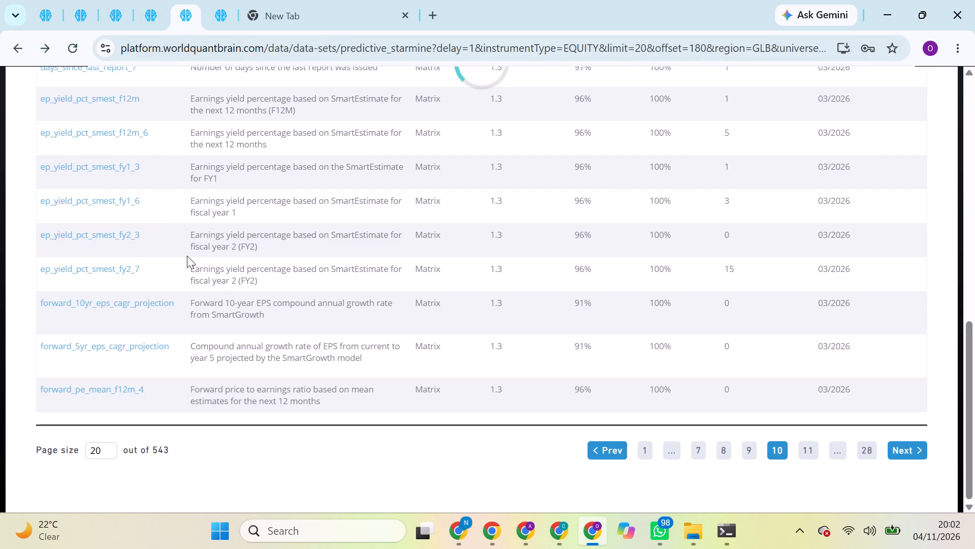
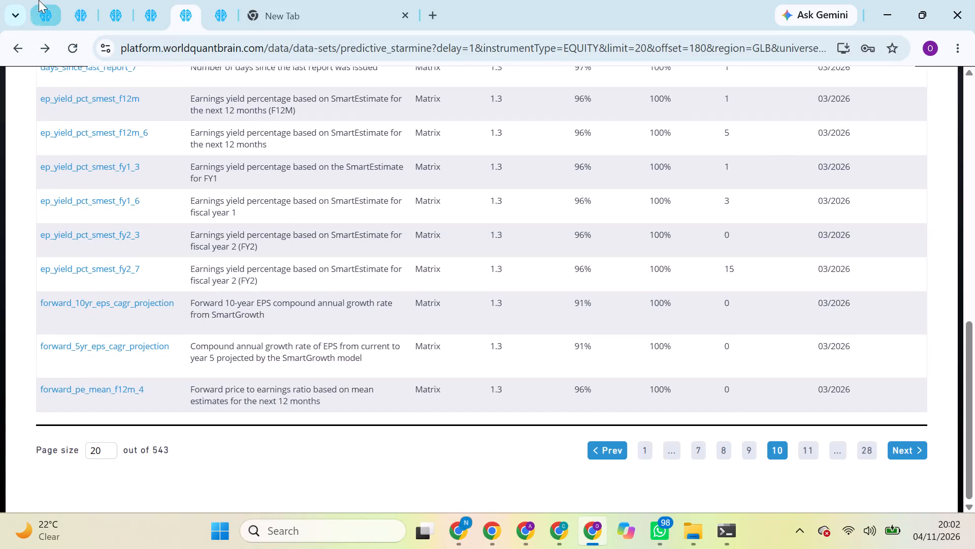
Replace the USA/D1/TOP3000 selection expression with (2.5 * prod_correlation + (datafield_count + truncation)), leaving out the list number.
{"action": "left_click", "coordinate": [38, 0]}
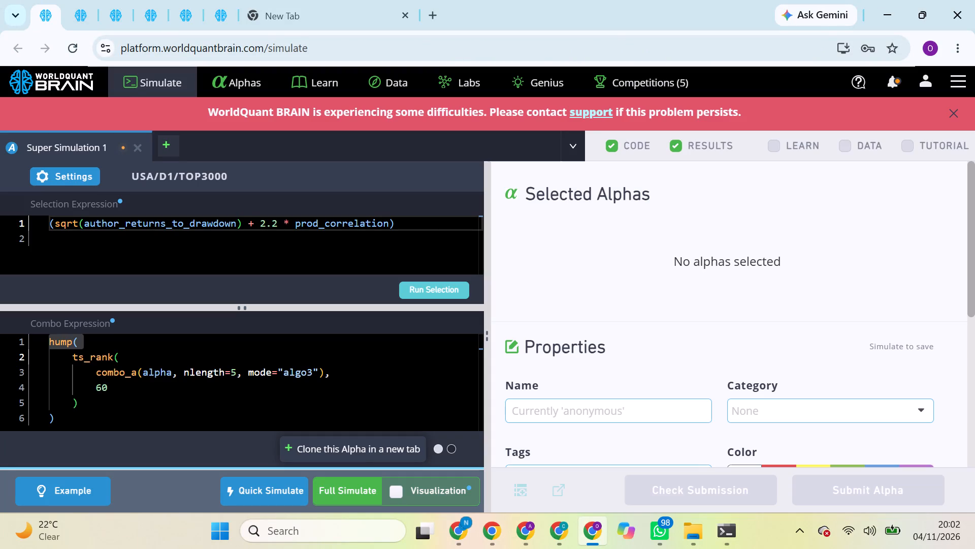
{"action": "triple_click", "coordinate": [265, 221]}
{"action": "double_click", "coordinate": [265, 221]}
{"action": "key", "text": "ctrl+v"}
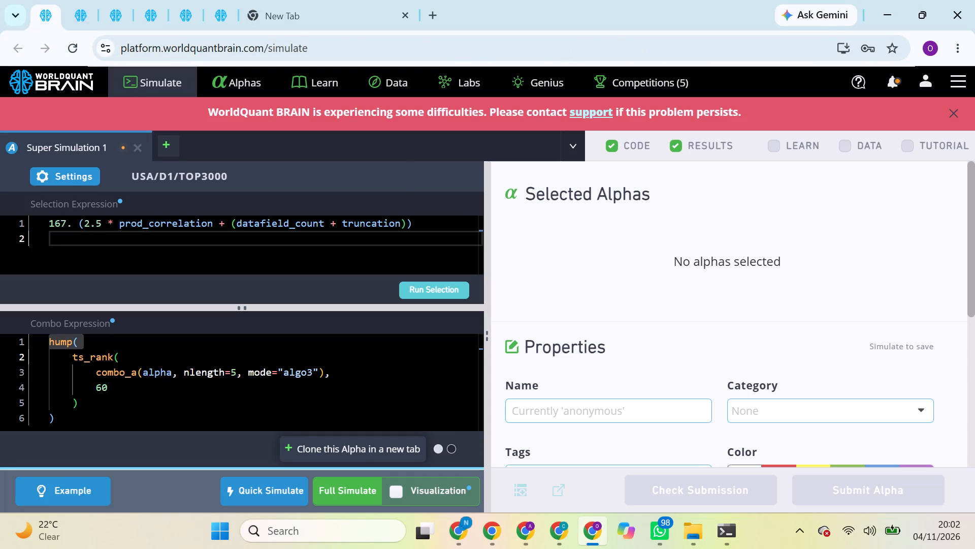
{"action": "left_click", "coordinate": [78, 223]}
{"action": "key", "text": "BackSpace"}
{"action": "key", "text": "BackSpace"}
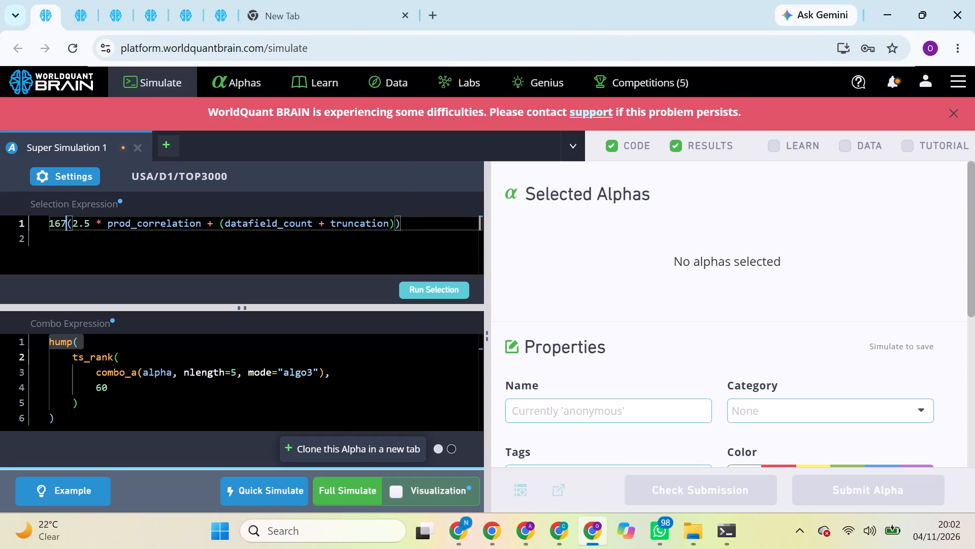
{"action": "key", "text": "BackSpace"}
{"action": "key", "text": "BackSpace"}
{"action": "key", "text": "BackSpace"}
{"action": "key", "text": "BackSpace"}
{"action": "key", "text": "BackSpace"}
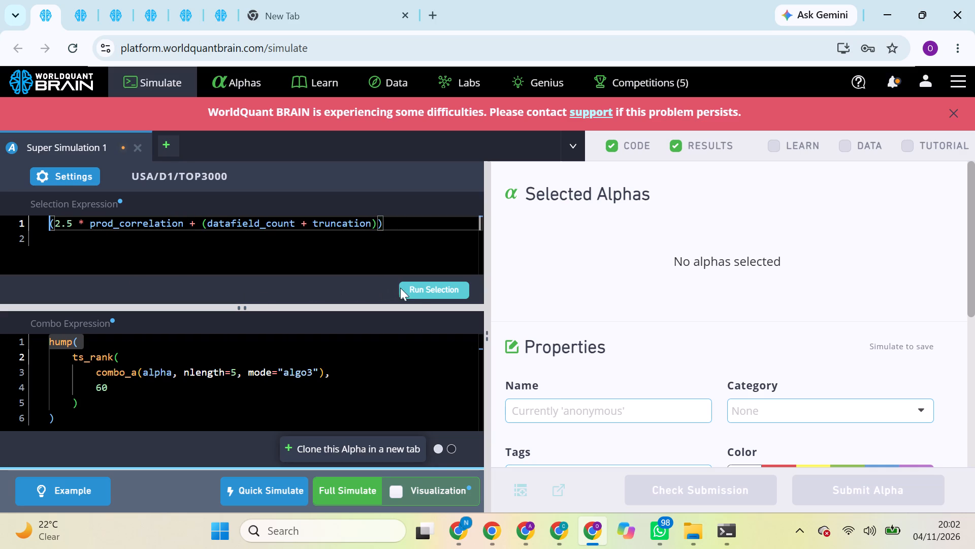
Run the selection for USA/D1/TOP3000 and start its full simulation without visualization.
{"action": "left_click", "coordinate": [416, 287]}
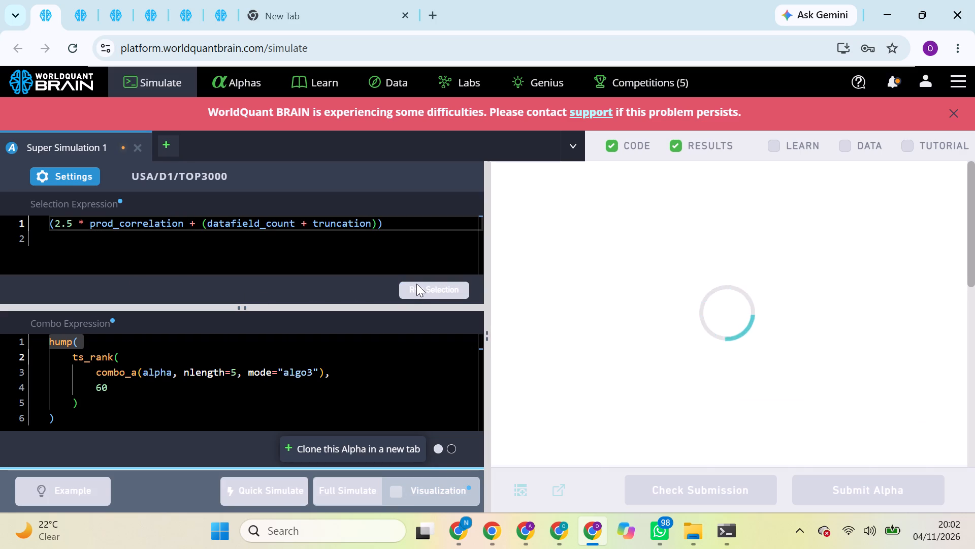
{"action": "left_click", "coordinate": [359, 482]}
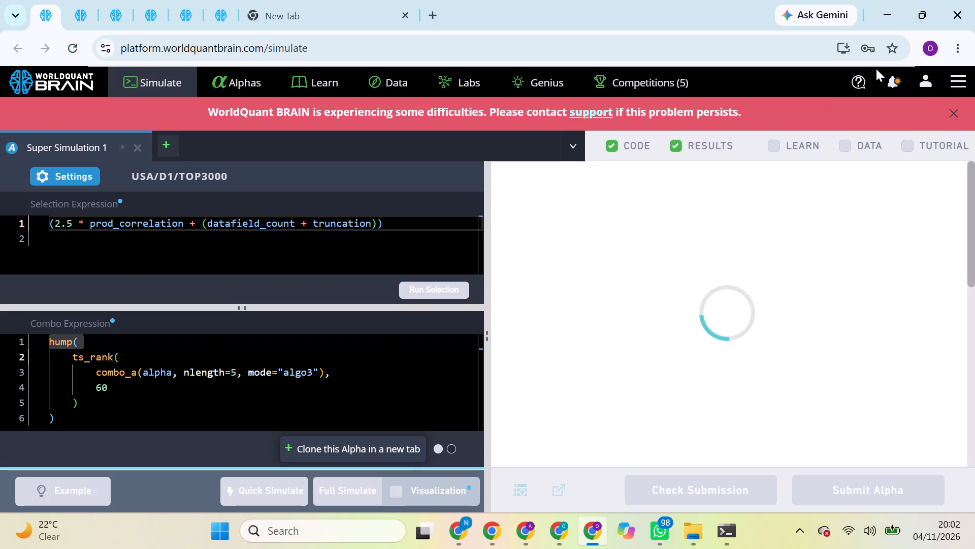
Dismiss the banner about the platform experiencing difficulties.
{"action": "left_click", "coordinate": [958, 110]}
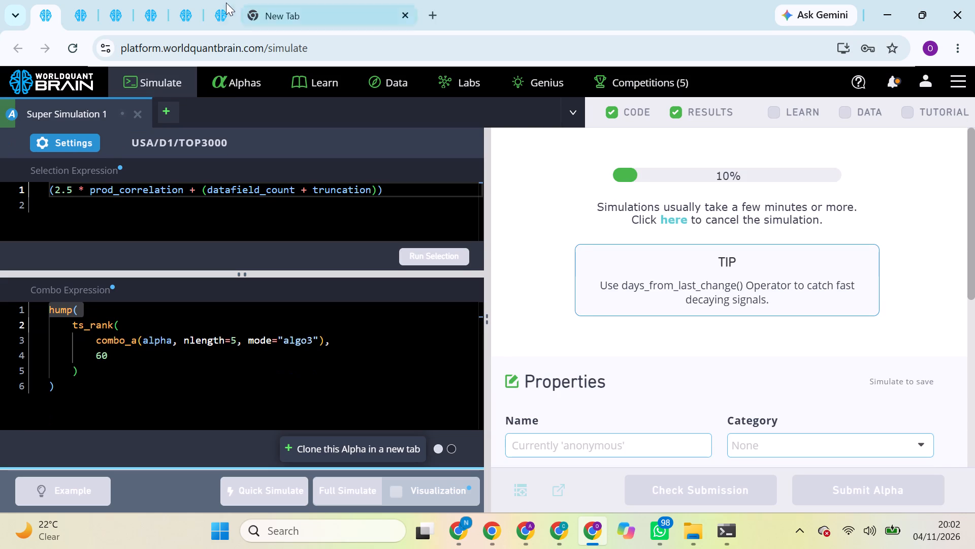
In the first GLB/D1/MINVOL1M super simulation page, replace the selection expression with (2.5 * prod_correlation + (datafield_count + truncation)), without the list number.
{"action": "left_click", "coordinate": [83, 3]}
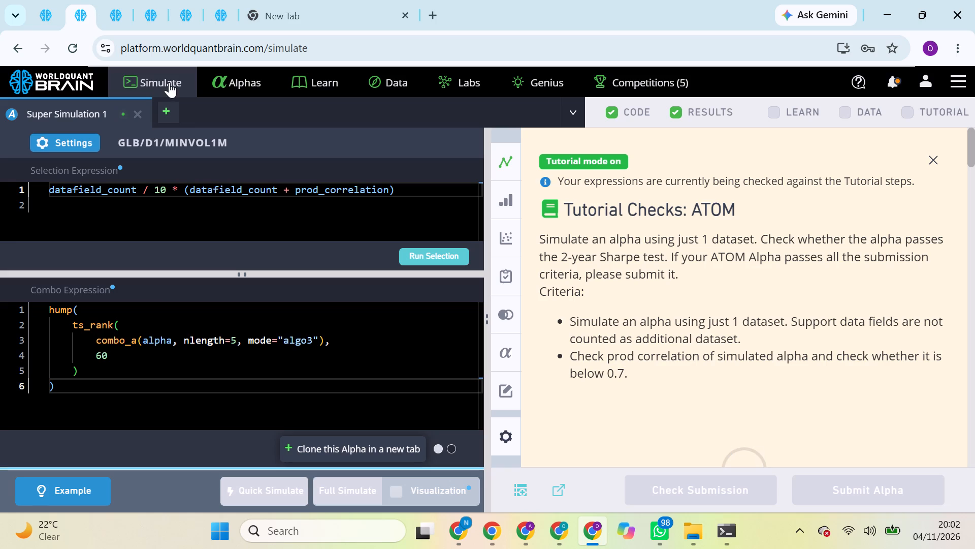
{"action": "triple_click", "coordinate": [267, 193]}
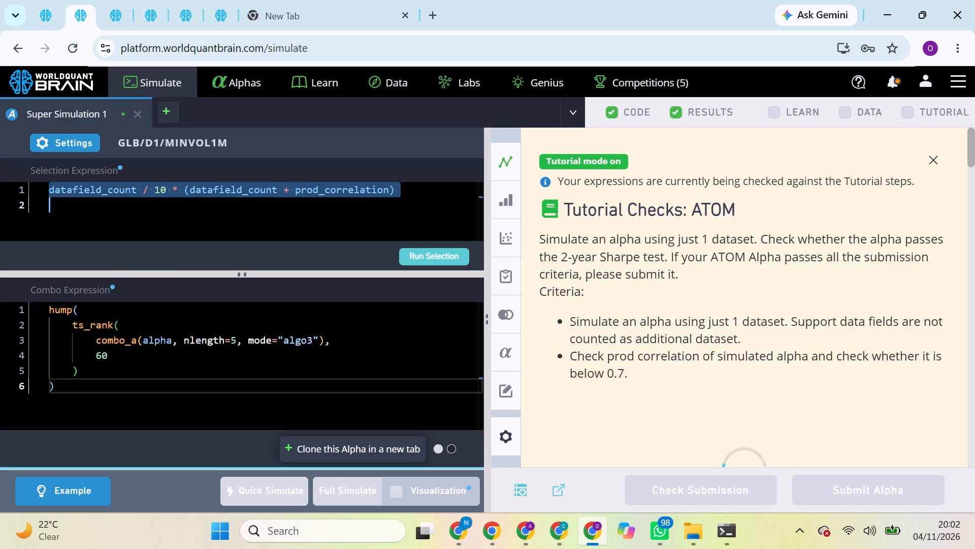
{"action": "key", "text": "ctrl+v"}
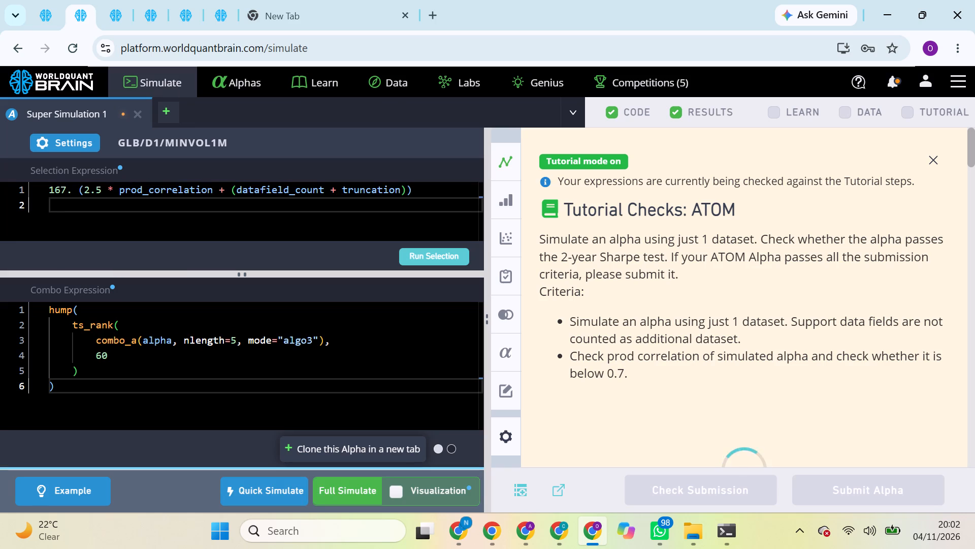
{"action": "left_click", "coordinate": [78, 187]}
{"action": "key", "text": "BackSpace"}
{"action": "key", "text": "BackSpace"}
{"action": "key", "text": "BackSpace"}
{"action": "key", "text": "BackSpace"}
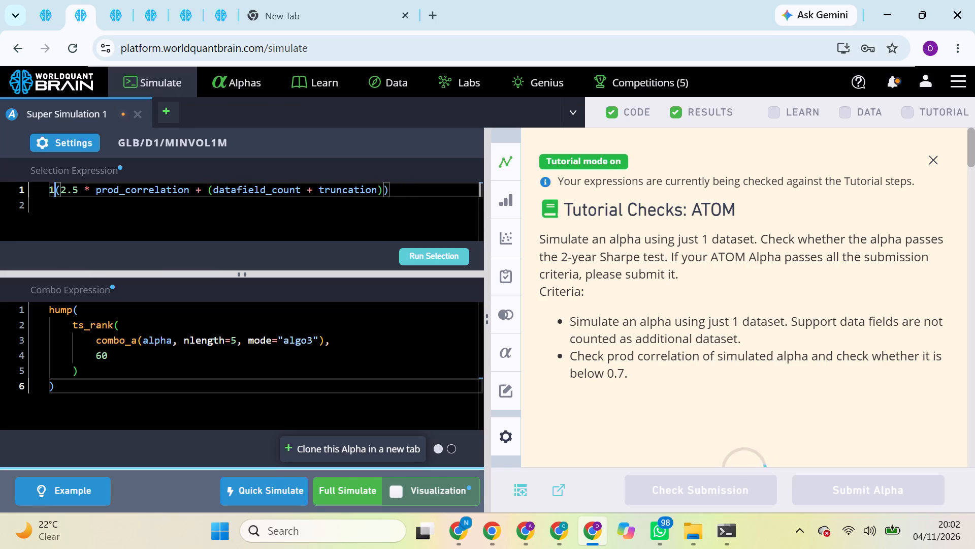
{"action": "key", "text": "BackSpace"}
{"action": "key", "text": "BackSpace"}
{"action": "key", "text": "BackSpace"}
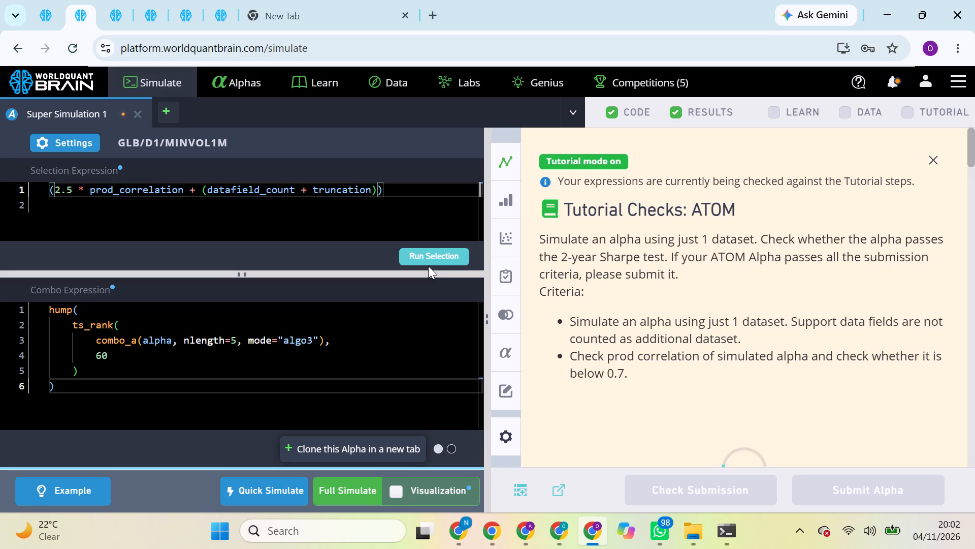
Run the selection in this GLB/D1/MINVOL1M super simulation and start its full simulation.
{"action": "left_click", "coordinate": [428, 266]}
{"action": "left_click", "coordinate": [436, 265]}
{"action": "left_click", "coordinate": [442, 260]}
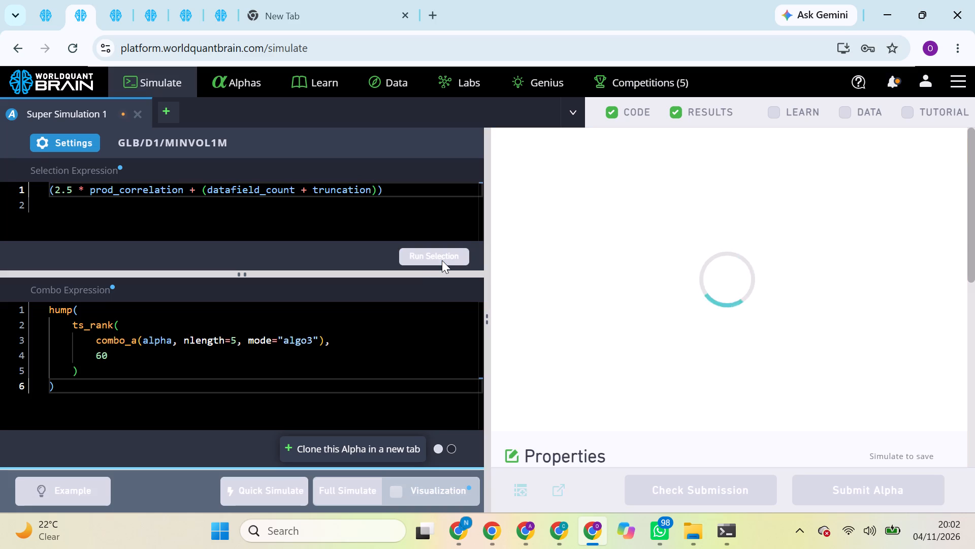
{"action": "left_click_drag", "start_coordinate": [442, 260], "coordinate": [439, 272]}
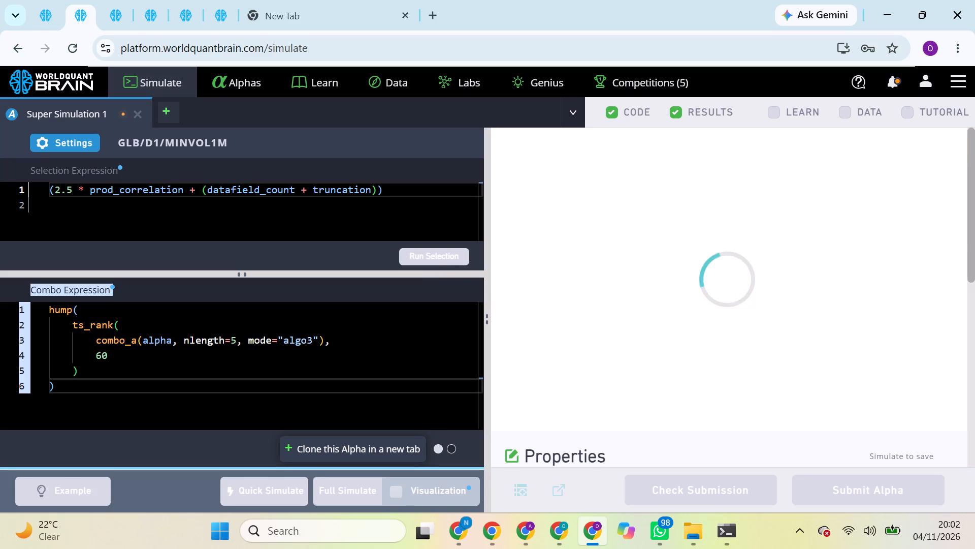
{"action": "left_click_drag", "start_coordinate": [439, 272], "coordinate": [405, 327]}
{"action": "left_click", "coordinate": [341, 486]}
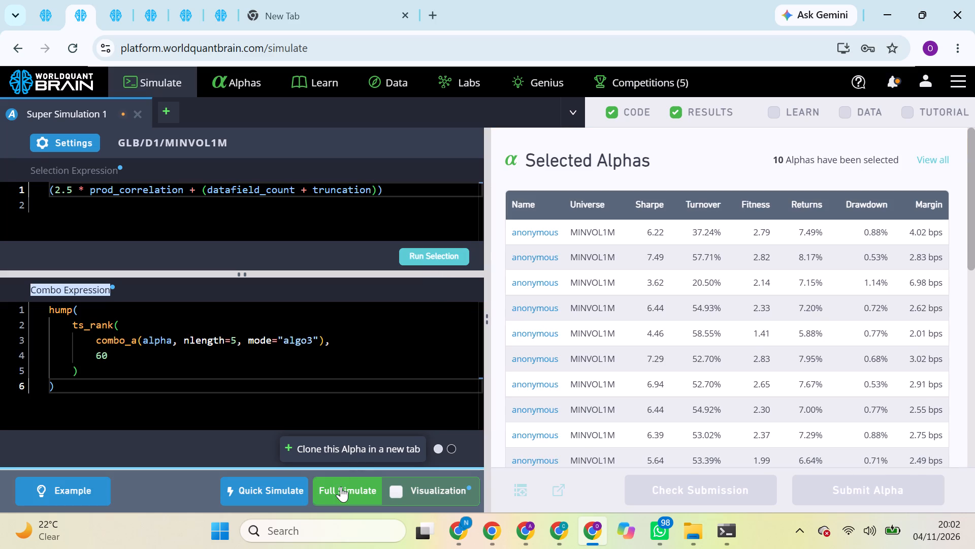
In the GLB super simulation beside Simulation 1 and Simulation 3, replace the selection expression with (2.5 * prod_correlation + (datafield_count + truncation)), without the list number.
{"action": "left_click", "coordinate": [120, 2]}
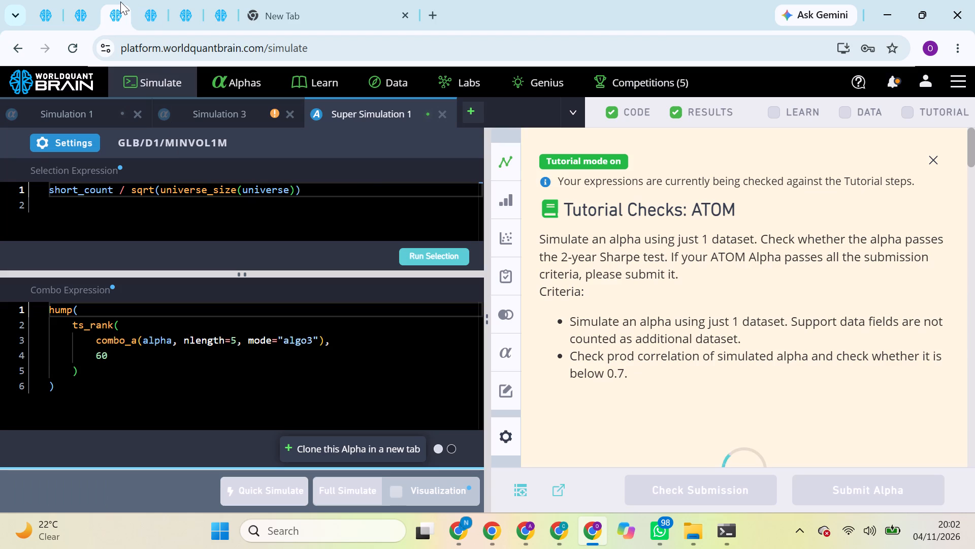
{"action": "triple_click", "coordinate": [212, 187]}
{"action": "left_click", "coordinate": [212, 187]}
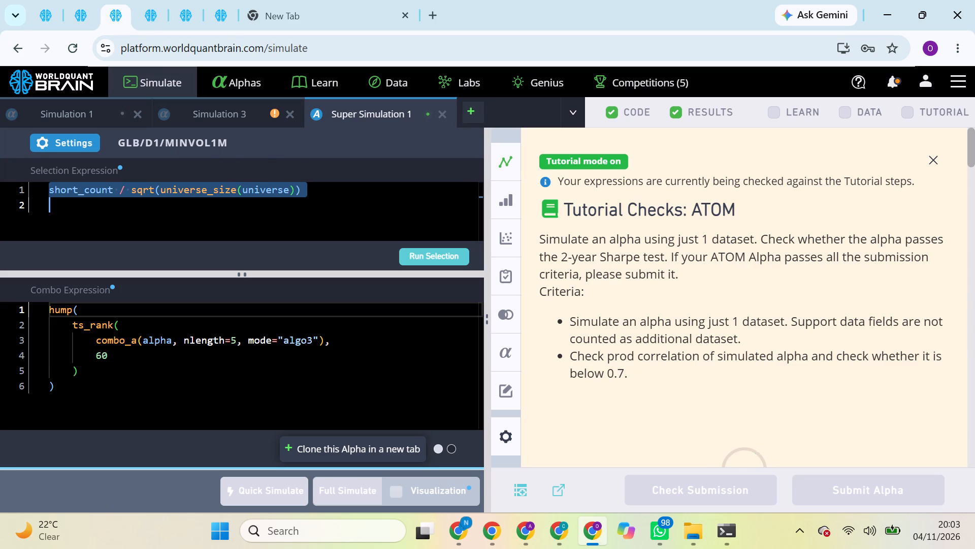
{"action": "key", "text": "ctrl+v"}
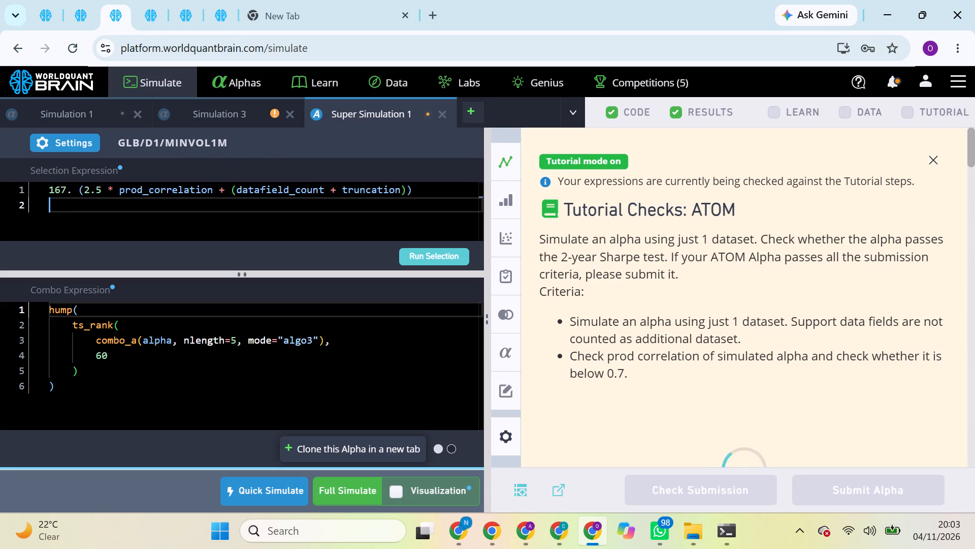
{"action": "left_click", "coordinate": [76, 188]}
{"action": "left_click", "coordinate": [76, 188]}
{"action": "key", "text": "BackSpace"}
{"action": "key", "text": "BackSpace"}
{"action": "key", "text": "BackSpace"}
{"action": "key", "text": "BackSpace"}
{"action": "key", "text": "BackSpace"}
{"action": "key", "text": "BackSpace"}
{"action": "key", "text": "BackSpace"}
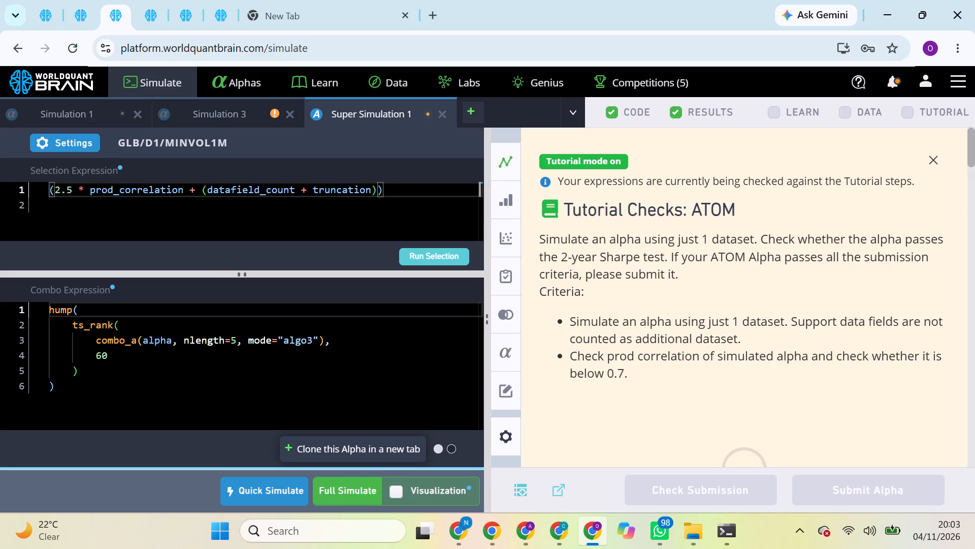
Run the selection in this second GLB/D1/MINVOL1M super simulation and try to start its full simulation.
{"action": "left_click", "coordinate": [409, 254]}
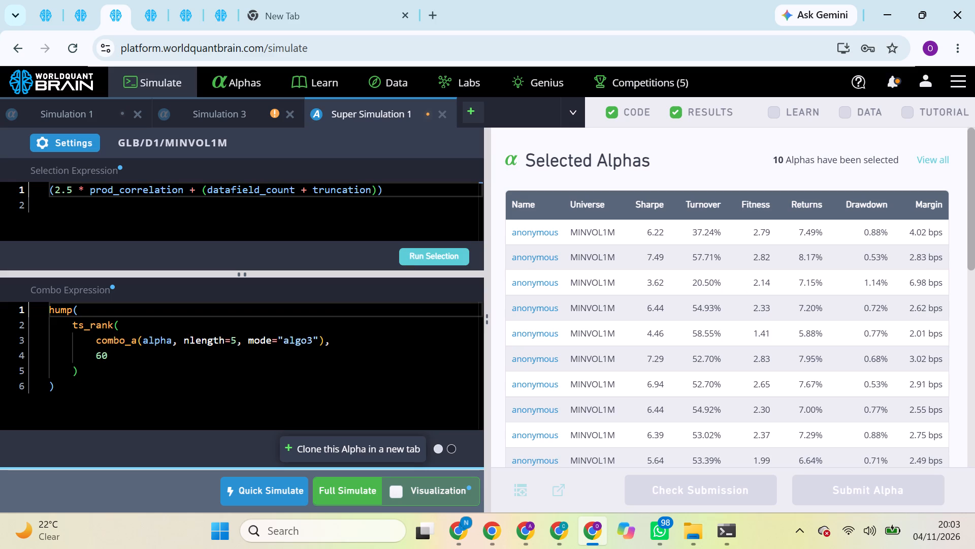
{"action": "left_click", "coordinate": [355, 491]}
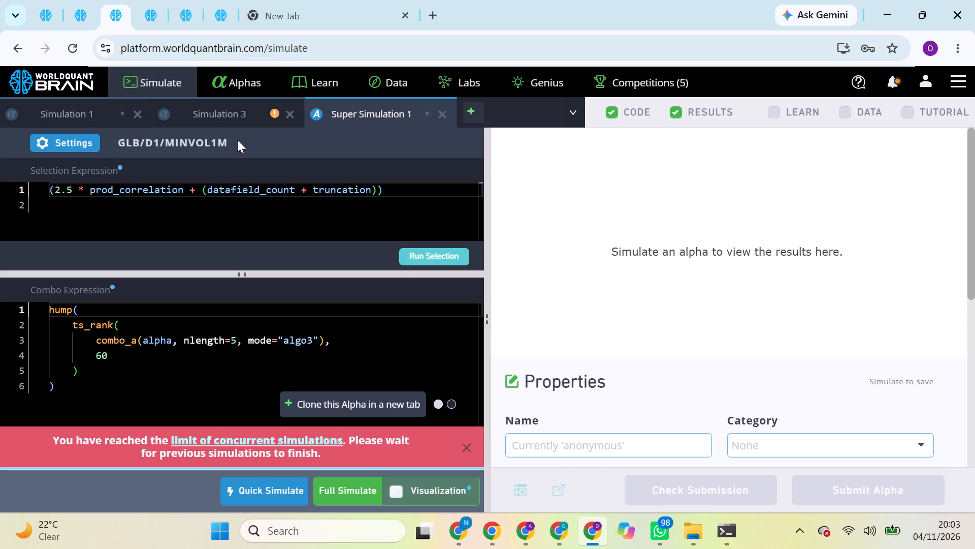
Return to the USA/D1/TOP3000 super simulation page to check the simulation's progress.
{"action": "left_click", "coordinate": [64, 0]}
{"action": "left_click", "coordinate": [40, 0]}
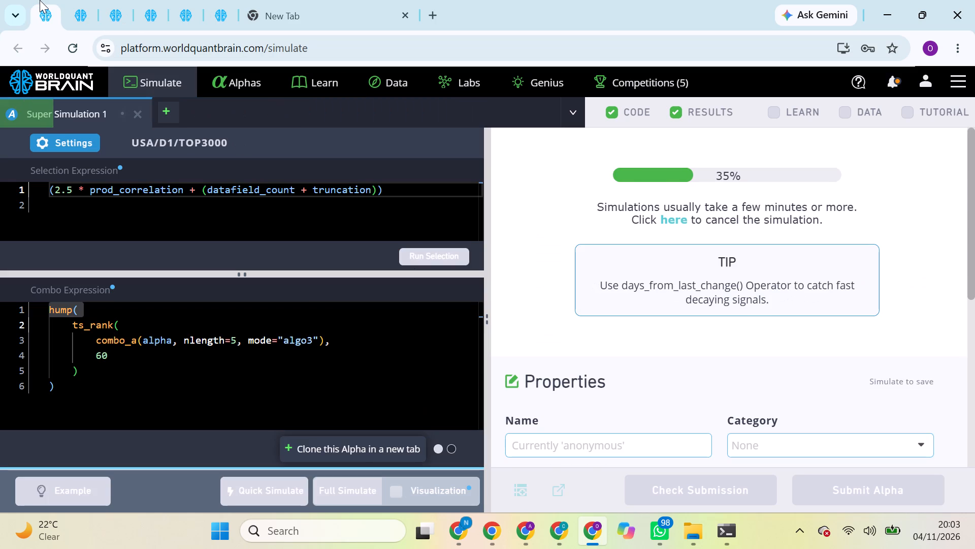
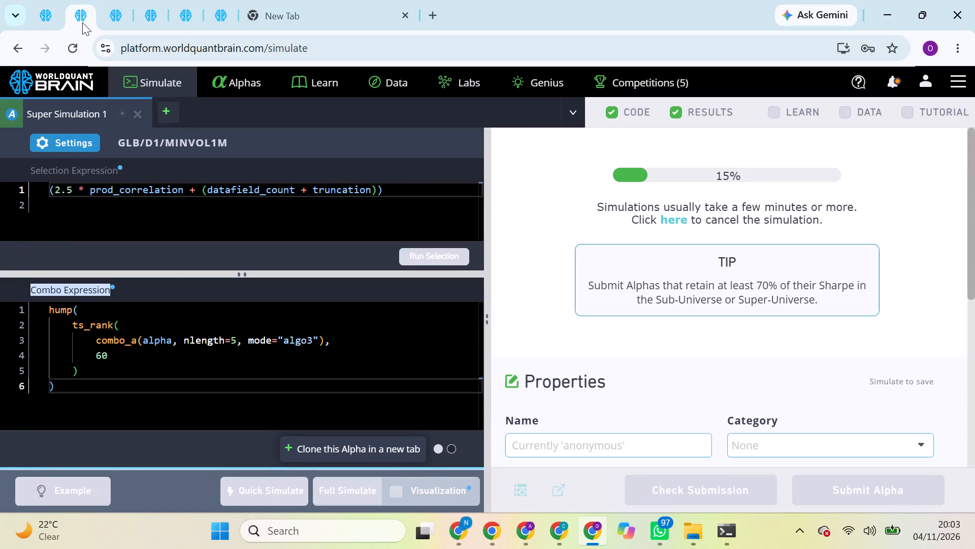
Start the full simulation of the GLB/D1/MINVOL1M super simulation that sits beside Simulation 1 and Simulation 3.
{"action": "left_click", "coordinate": [112, 3]}
{"action": "left_click", "coordinate": [360, 480]}
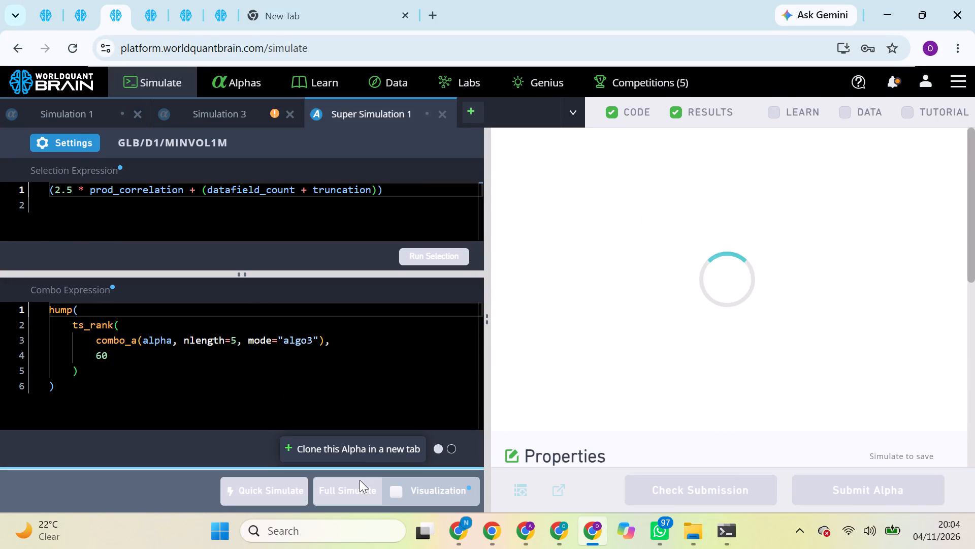
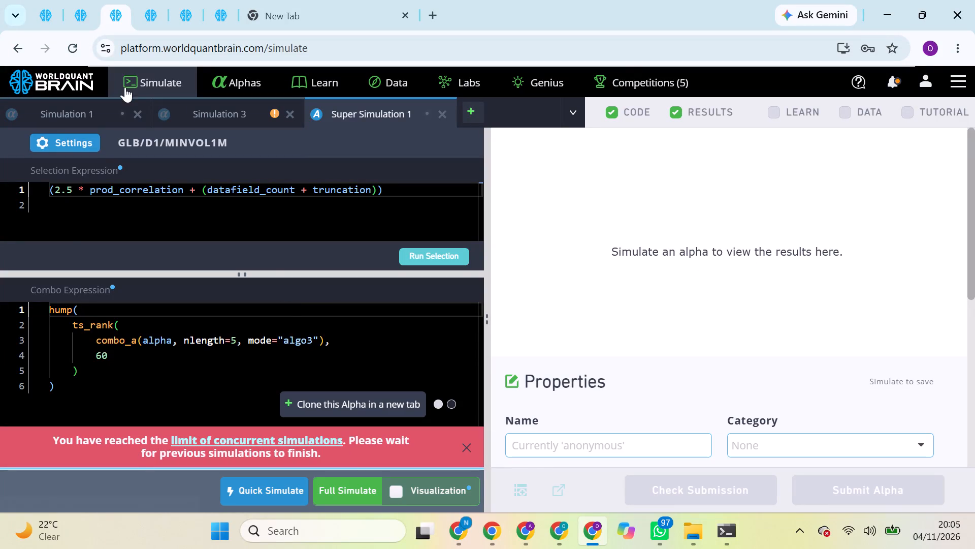
Check the progress of the standalone GLB/D1/MINVOL1M super simulation and of the USA/D1/TOP3000 super simulation.
{"action": "left_click", "coordinate": [97, 14]}
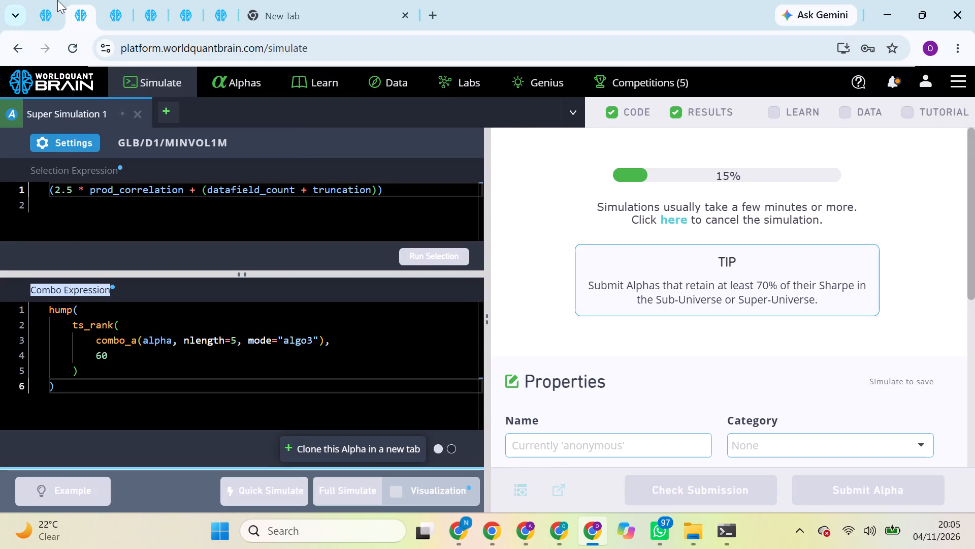
{"action": "left_click", "coordinate": [55, 1]}
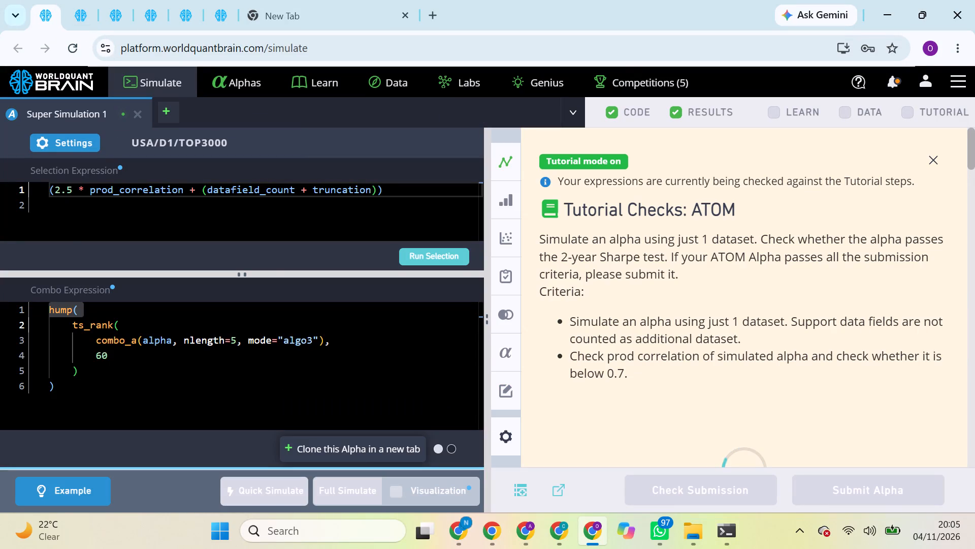
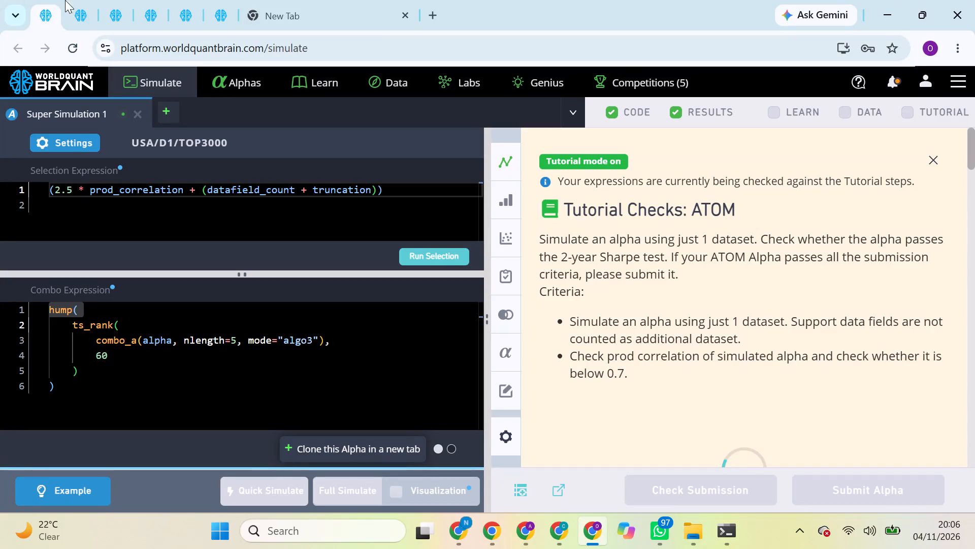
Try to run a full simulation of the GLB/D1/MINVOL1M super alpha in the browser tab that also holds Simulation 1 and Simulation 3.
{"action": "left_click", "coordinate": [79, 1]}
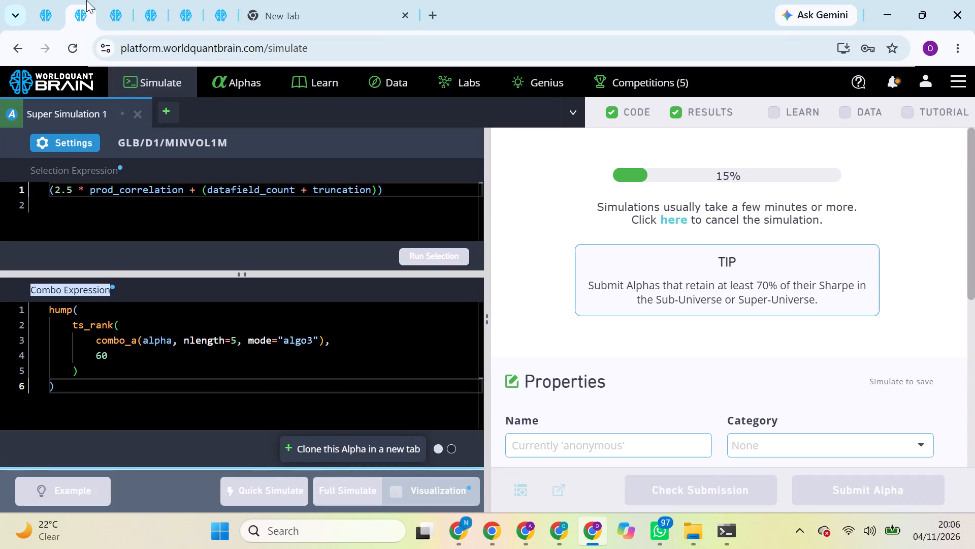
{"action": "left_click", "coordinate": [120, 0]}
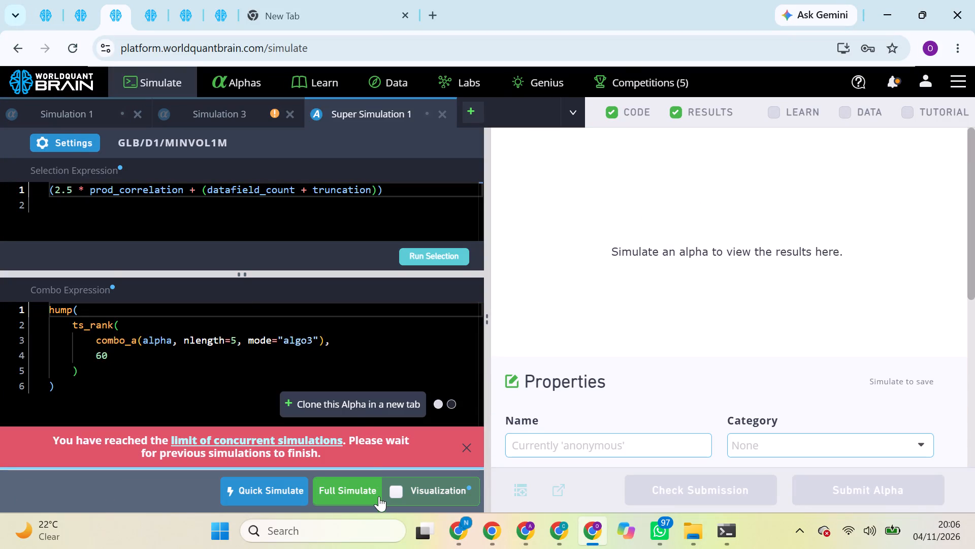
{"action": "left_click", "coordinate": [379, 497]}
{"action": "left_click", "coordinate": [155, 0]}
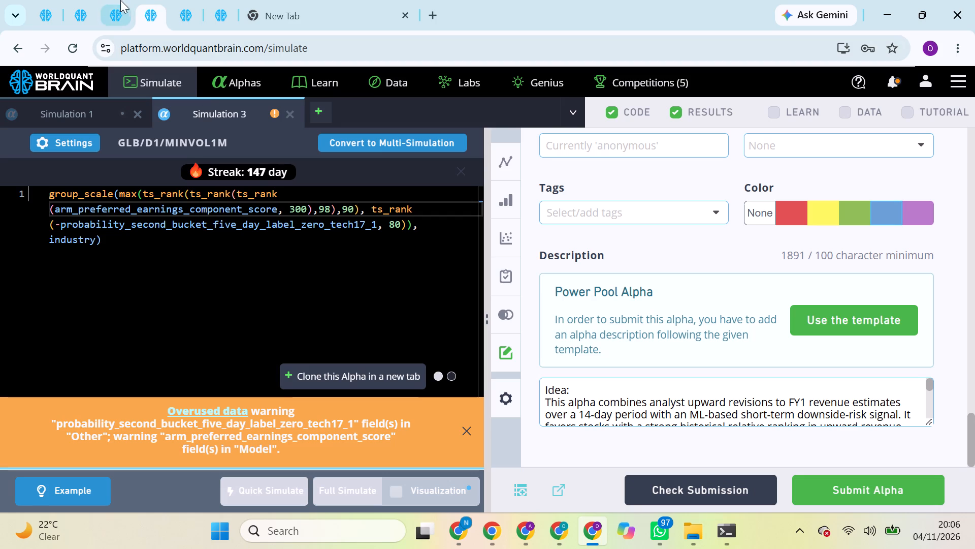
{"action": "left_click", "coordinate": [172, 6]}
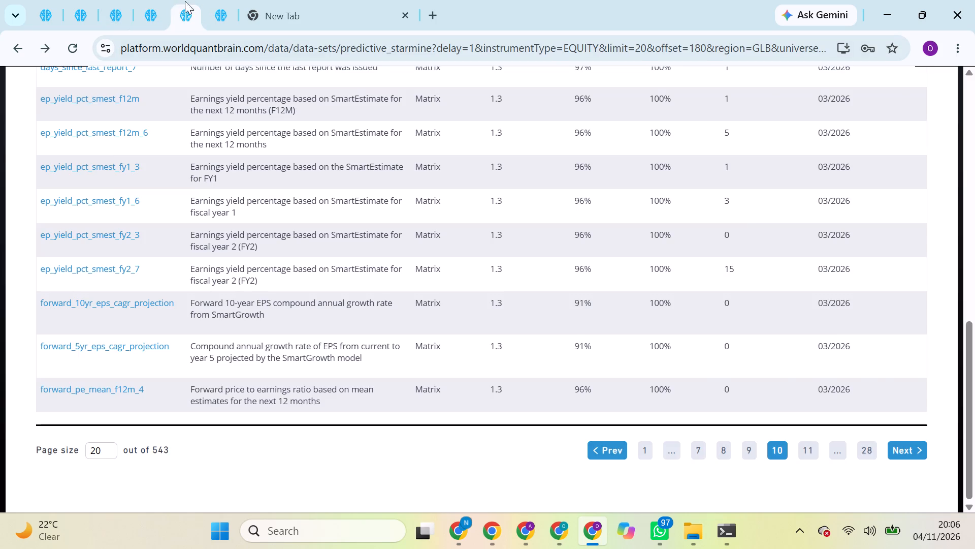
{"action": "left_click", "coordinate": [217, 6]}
In the settings of the USA/D1/TOP3000 super simulation, set the region to GLB.
{"action": "left_click", "coordinate": [30, 5]}
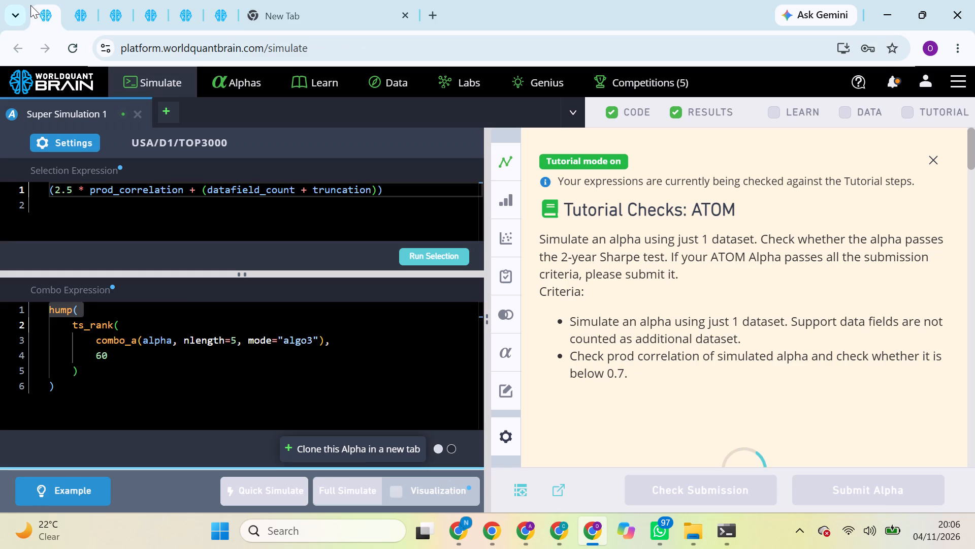
{"action": "left_click", "coordinate": [81, 139]}
{"action": "left_click", "coordinate": [113, 308]}
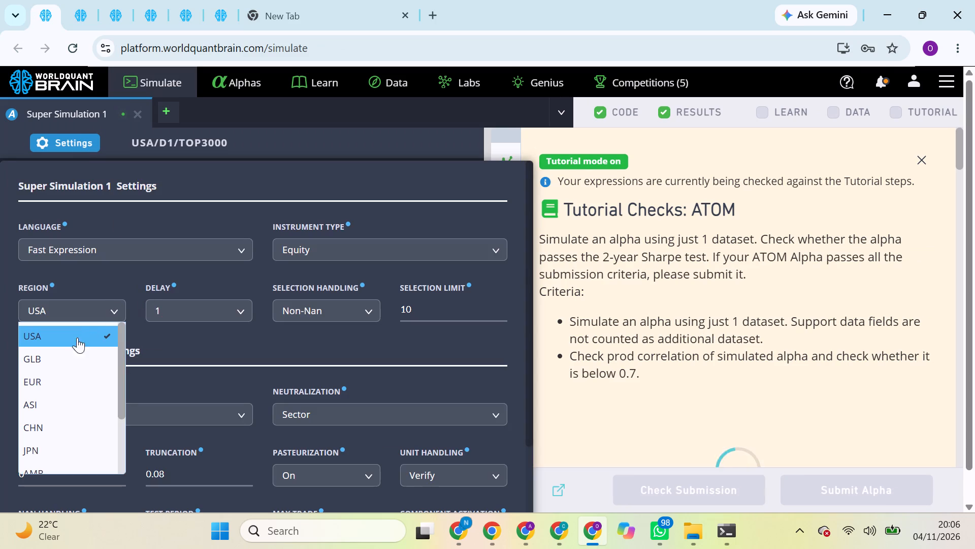
{"action": "left_click", "coordinate": [63, 352]}
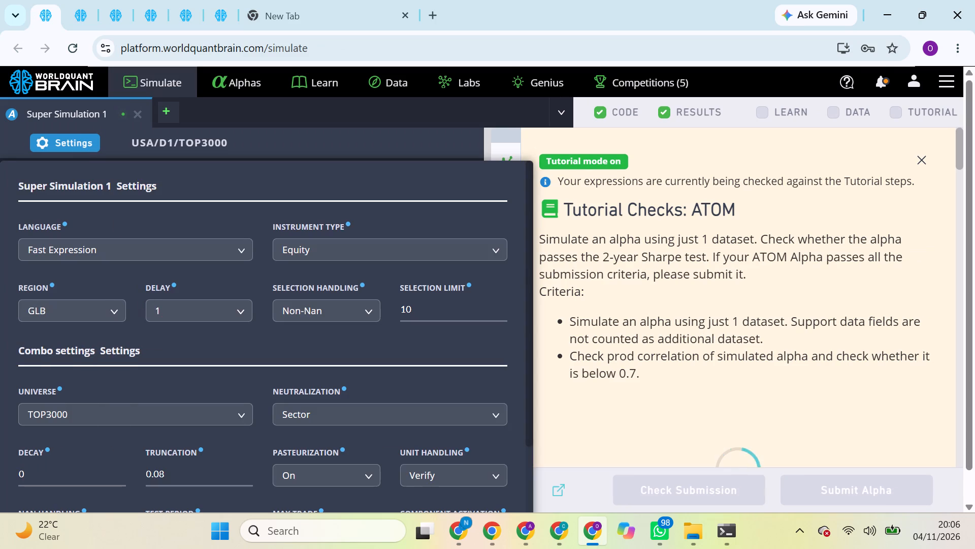
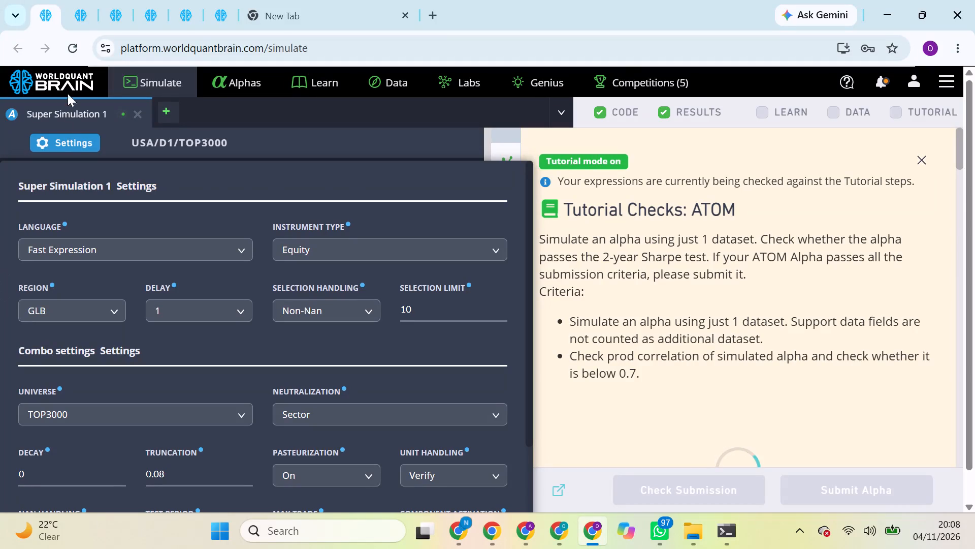
Check the progress of the GLB/D1/MINVOL1M super simulations in the two neighbouring browser tabs.
{"action": "left_click", "coordinate": [79, 0]}
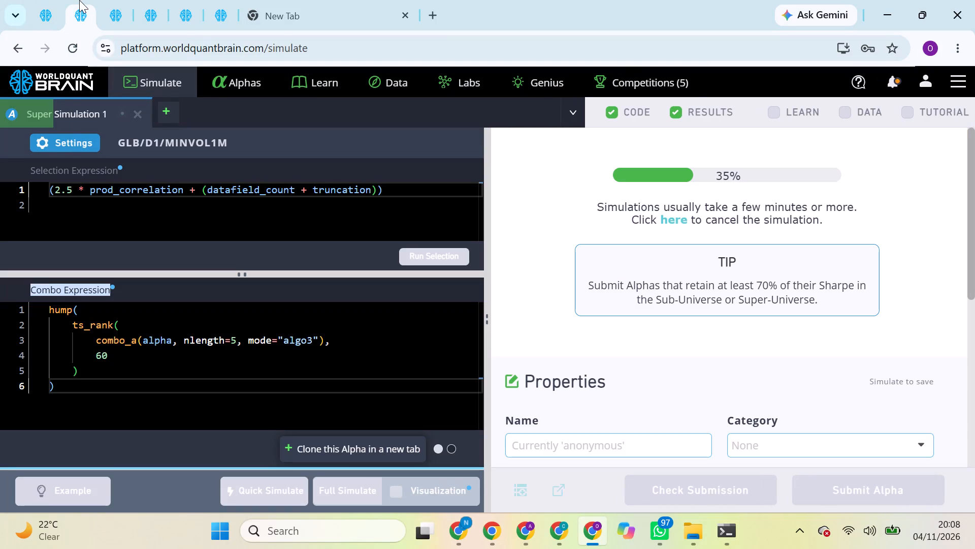
{"action": "left_click", "coordinate": [118, 1]}
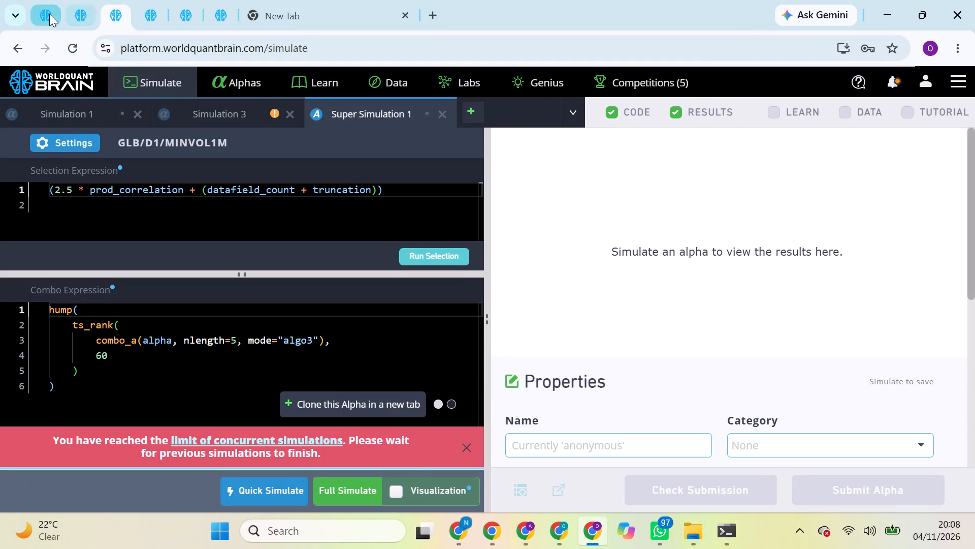
Review the remaining combo settings of the USA/D1/TOP3000 super simulation and close its settings.
{"action": "left_click", "coordinate": [49, 14]}
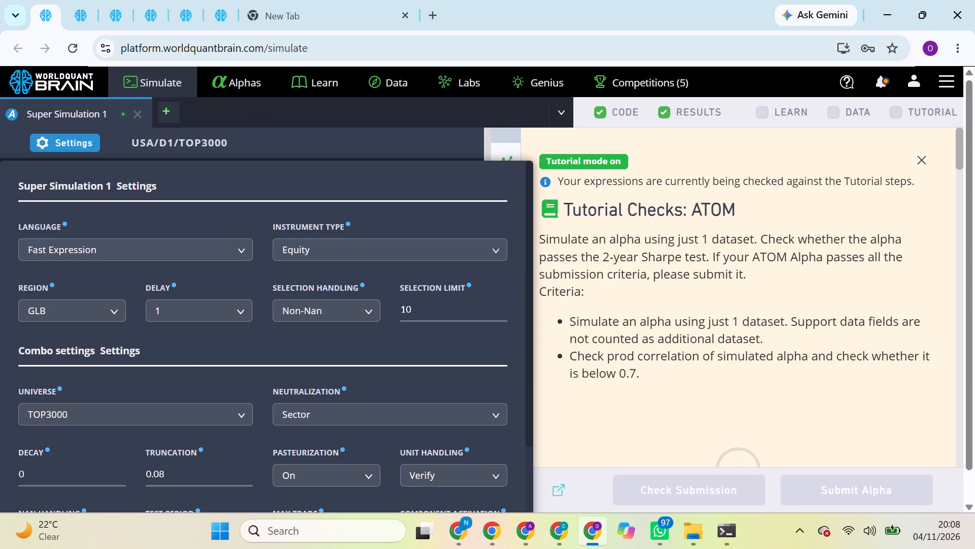
{"action": "scroll", "coordinate": [278, 392], "scroll_direction": "down", "scroll_amount": 3}
{"action": "left_click", "coordinate": [384, 472]}
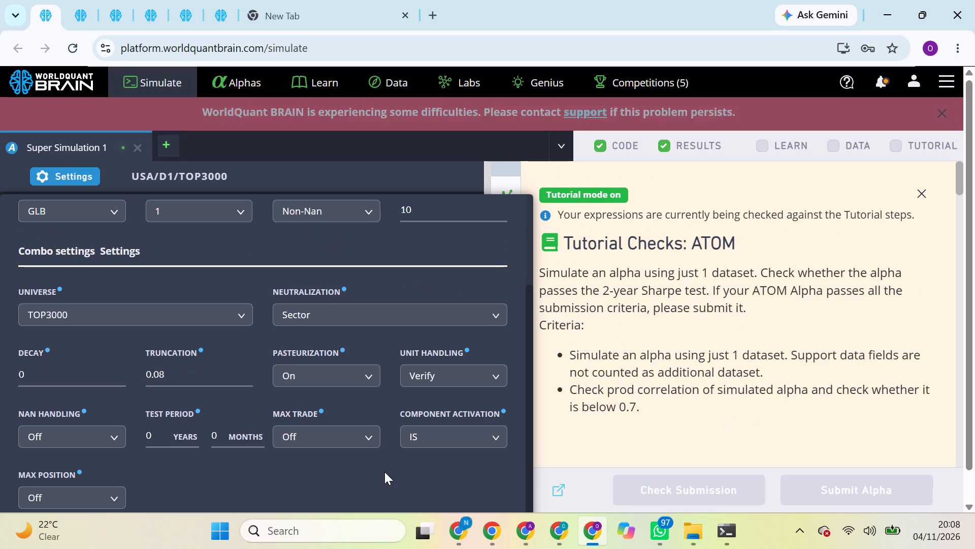
{"action": "left_click", "coordinate": [568, 384]}
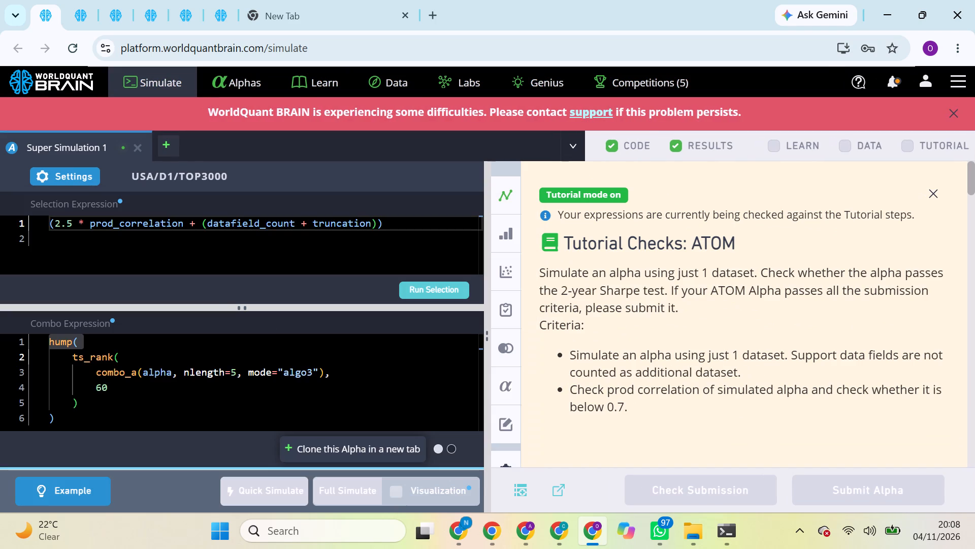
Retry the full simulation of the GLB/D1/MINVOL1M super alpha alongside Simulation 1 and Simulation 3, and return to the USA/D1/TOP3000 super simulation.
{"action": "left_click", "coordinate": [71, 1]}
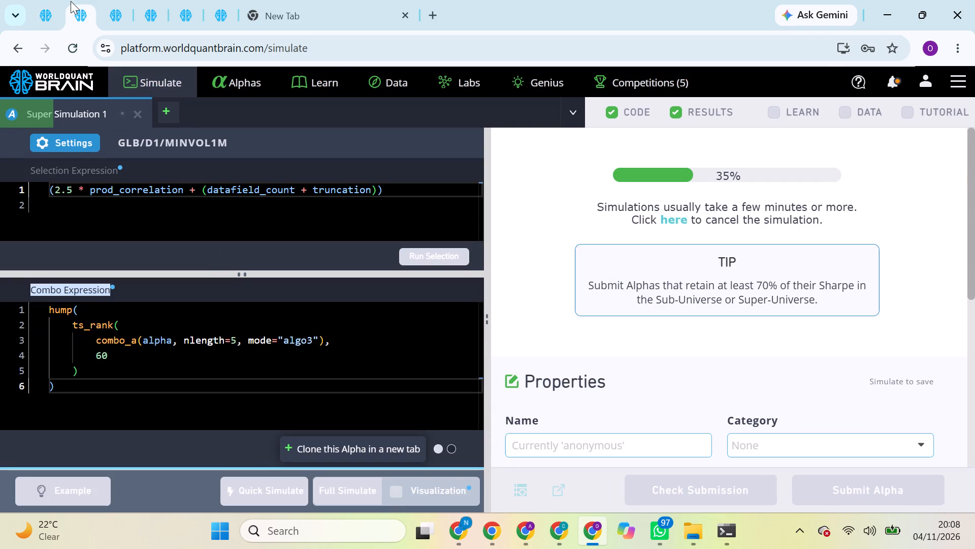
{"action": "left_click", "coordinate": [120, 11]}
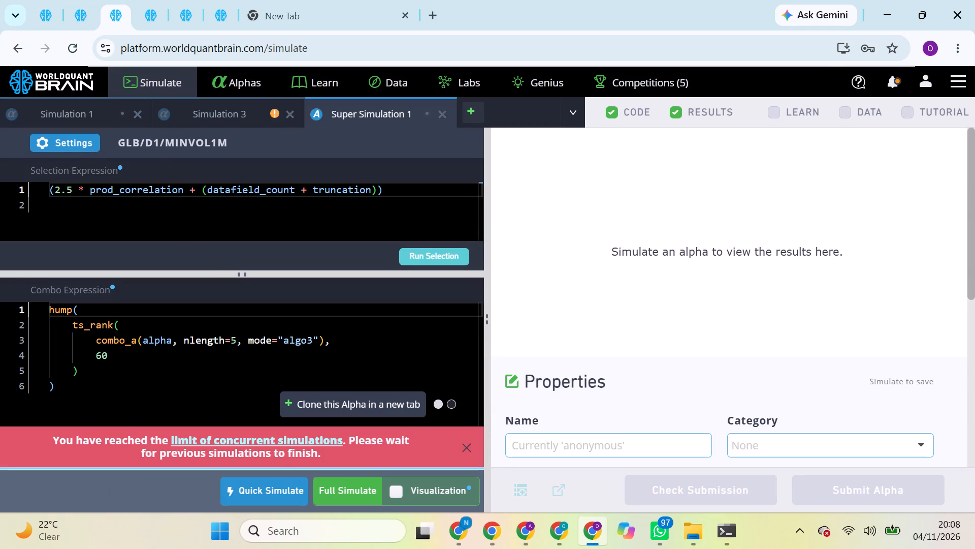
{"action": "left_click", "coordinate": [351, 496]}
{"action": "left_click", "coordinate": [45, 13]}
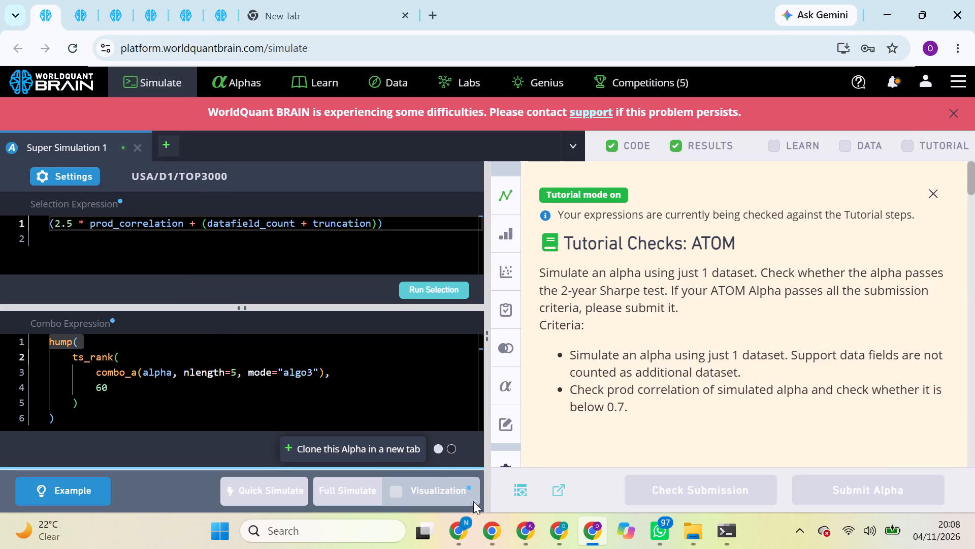
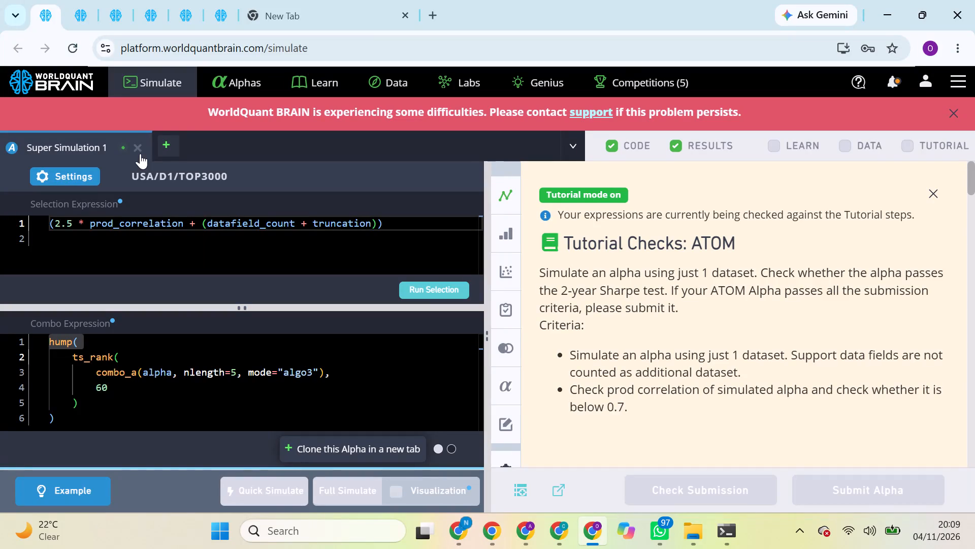
Retry the full simulation of the GLB/D1/MINVOL1M super alpha that is open alongside Simulation 1 and Simulation 3.
{"action": "left_click", "coordinate": [82, 0]}
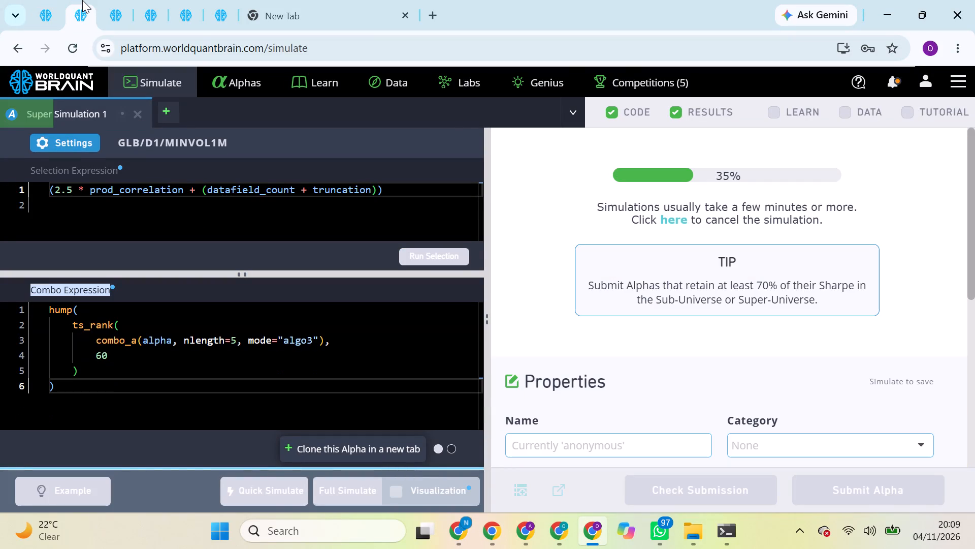
{"action": "left_click", "coordinate": [107, 0]}
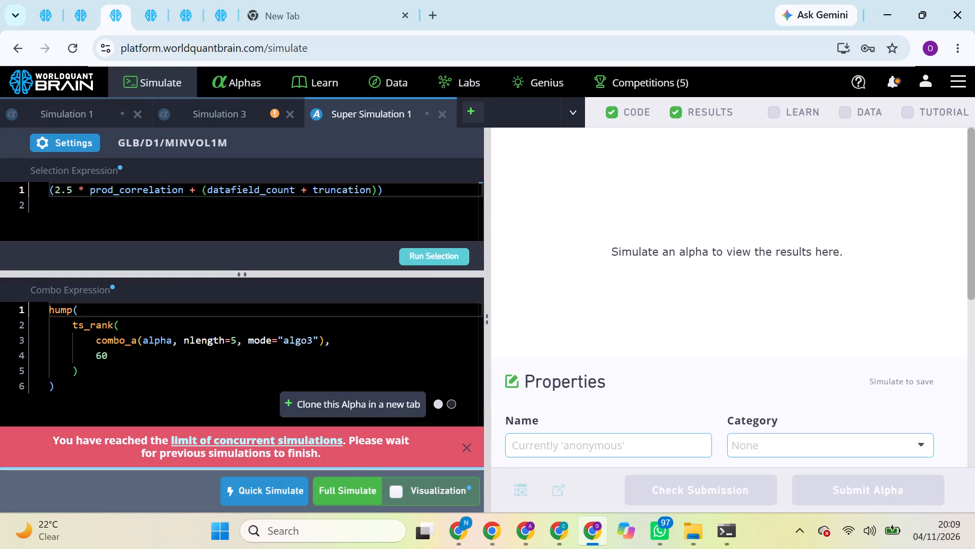
{"action": "left_click", "coordinate": [344, 484]}
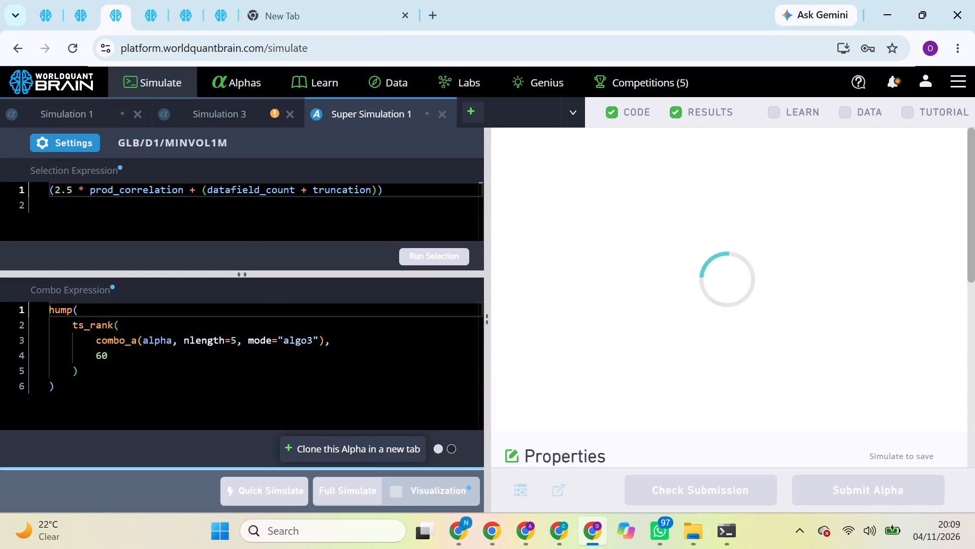
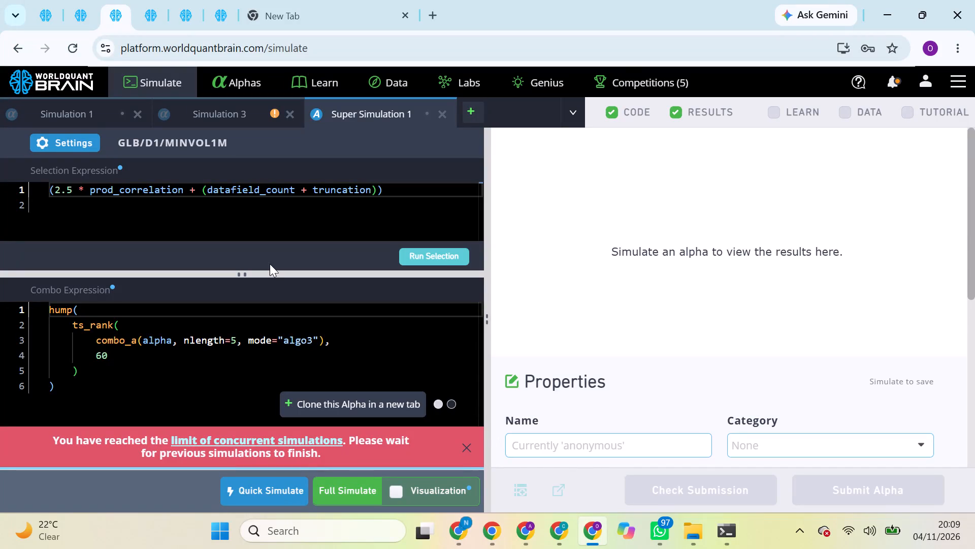
Replace the USA/D1/TOP3000 super alpha's selection expression with the copied (universe == "TOP3000") * (author_distinct_count_operator), removing the list number "176.".
{"action": "double_click", "coordinate": [192, 178]}
{"action": "left_click", "coordinate": [37, 0]}
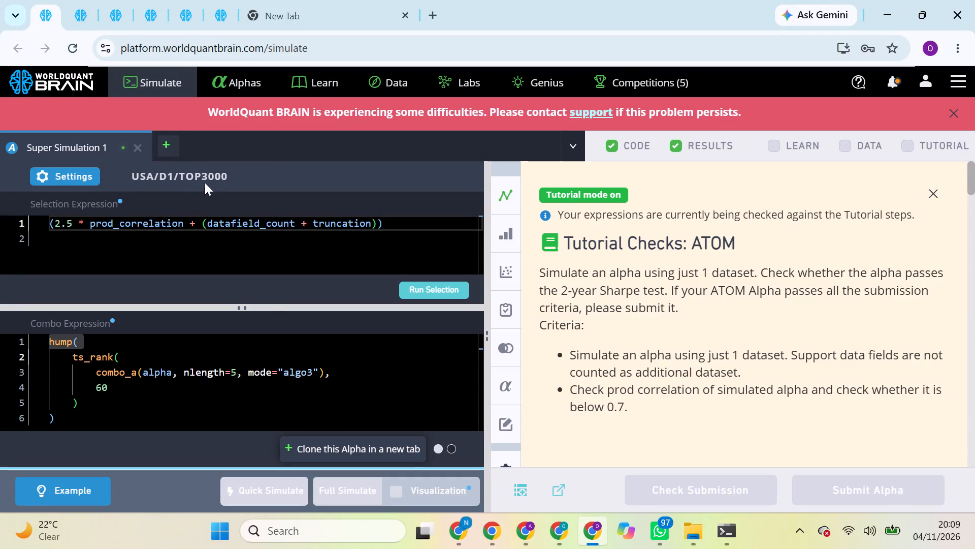
{"action": "triple_click", "coordinate": [215, 222]}
{"action": "left_click", "coordinate": [215, 222]}
{"action": "key", "text": "ctrl+v"}
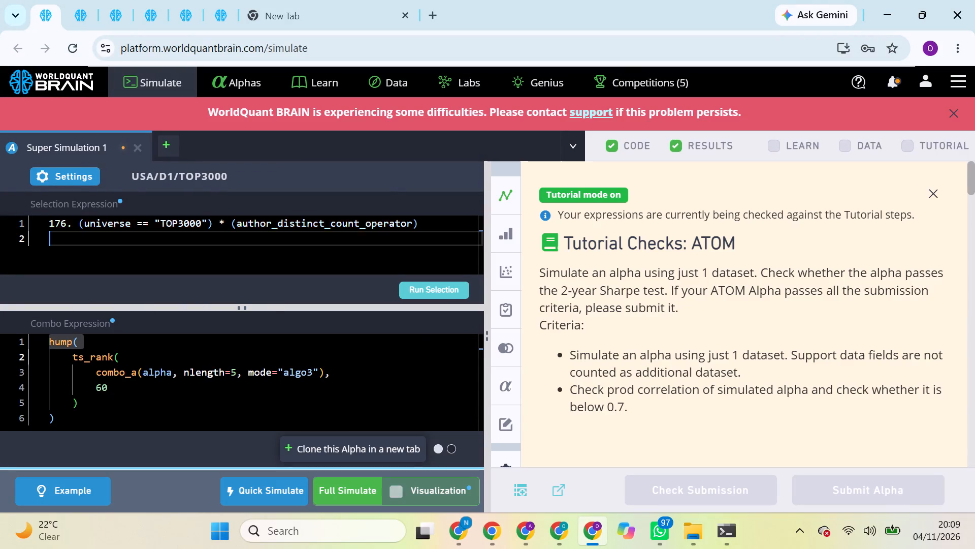
{"action": "left_click", "coordinate": [77, 223]}
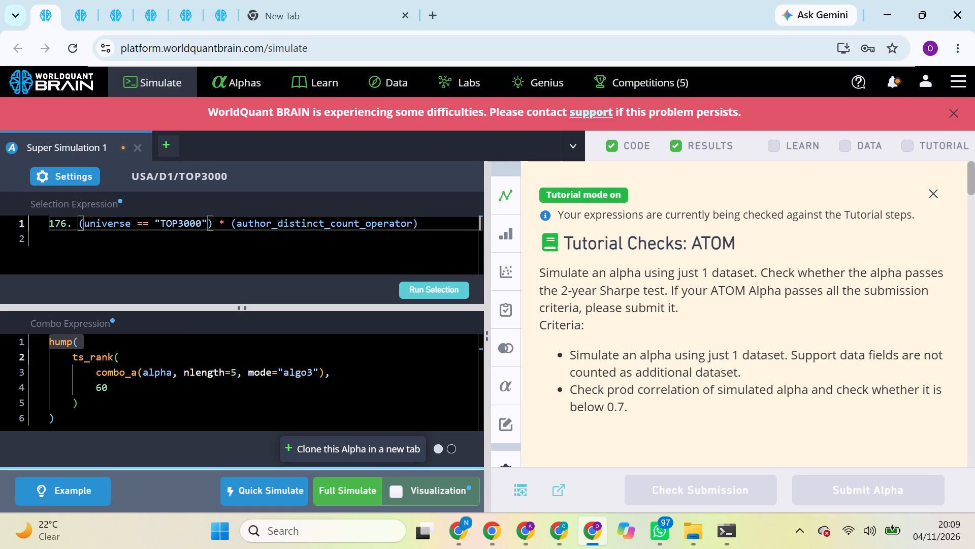
{"action": "key", "text": "BackSpace"}
{"action": "key", "text": "BackSpace"}
{"action": "key", "text": "BackSpace"}
{"action": "key", "text": "BackSpace"}
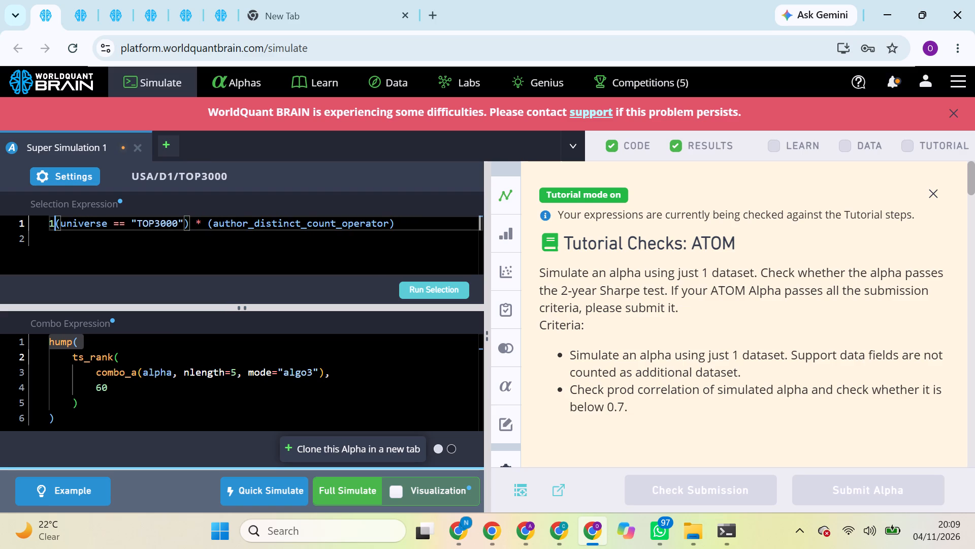
{"action": "key", "text": "BackSpace"}
{"action": "key", "text": "BackSpace"}
{"action": "key", "text": "BackSpace"}
{"action": "key", "text": "BackSpace"}
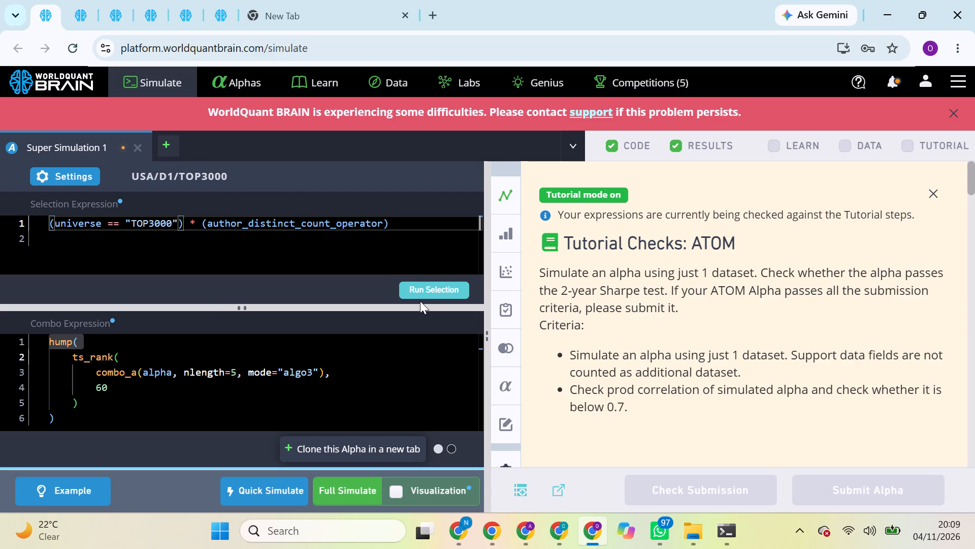
Run the selection for the USA/D1/TOP3000 super alpha to check which alphas it picks.
{"action": "left_click", "coordinate": [420, 301]}
{"action": "left_click", "coordinate": [429, 288]}
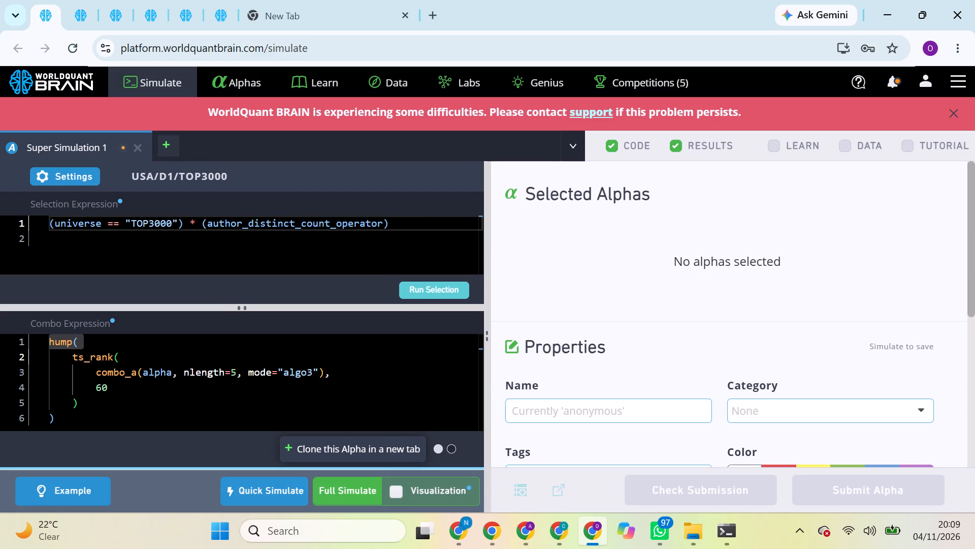
Clear the selection expression of the USA/D1/TOP3000 super alpha.
{"action": "triple_click", "coordinate": [276, 225]}
{"action": "key", "text": "BackSpace"}
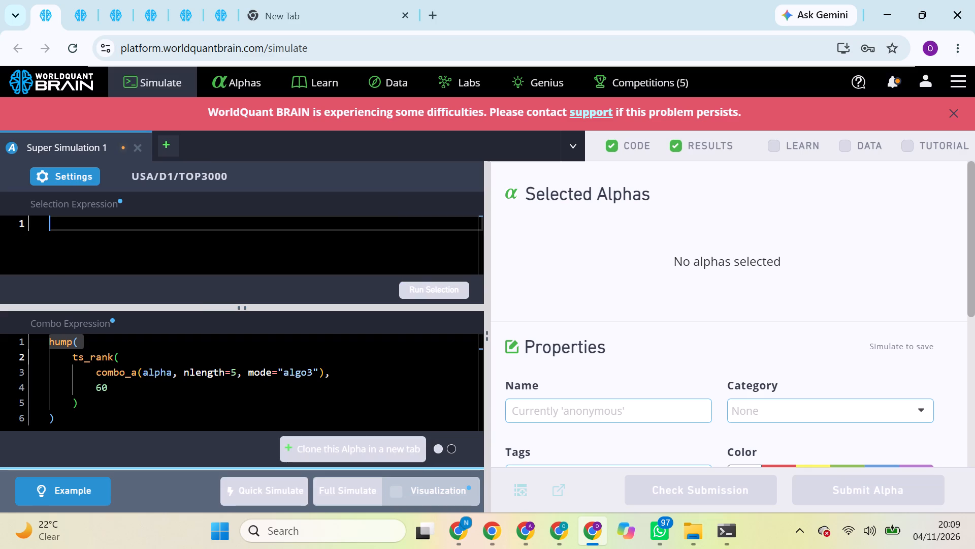
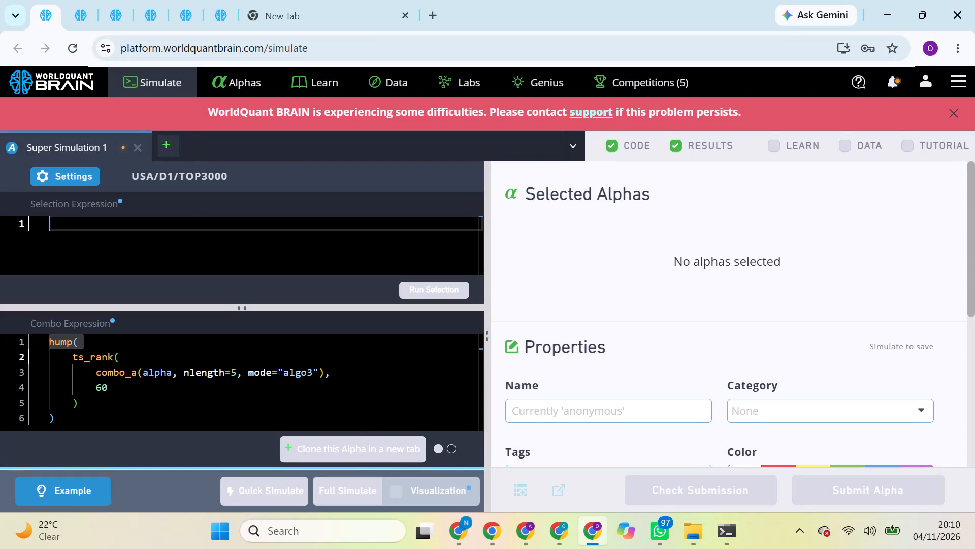
Enter the copied selection expression (neutralization == "SUBINDUSTRY") * (abs(self_correlation)) in the USA/D1/TOP3000 super alpha, removing the list number "180.".
{"action": "double_click", "coordinate": [182, 216]}
{"action": "key", "text": "ctrl+v"}
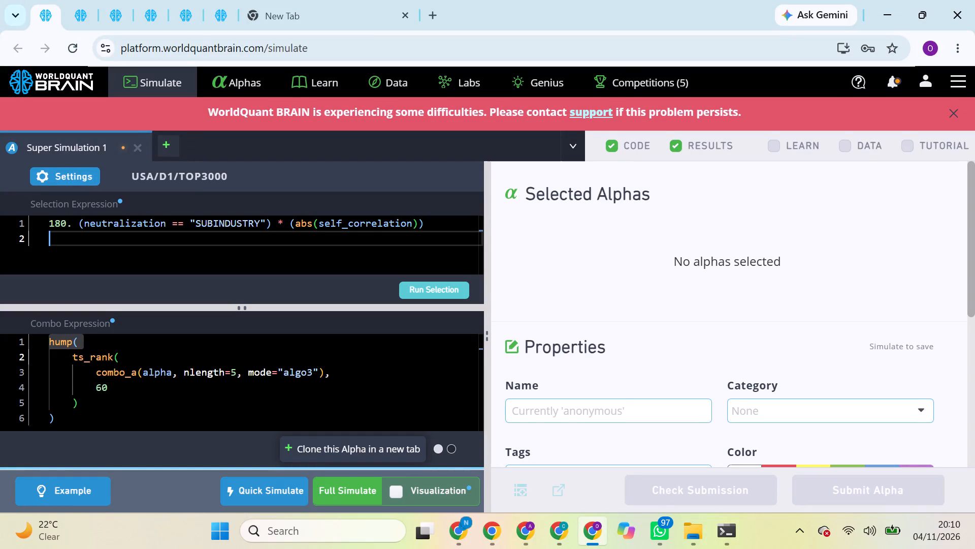
{"action": "left_click", "coordinate": [76, 224]}
{"action": "key", "text": "BackSpace"}
{"action": "key", "text": "BackSpace"}
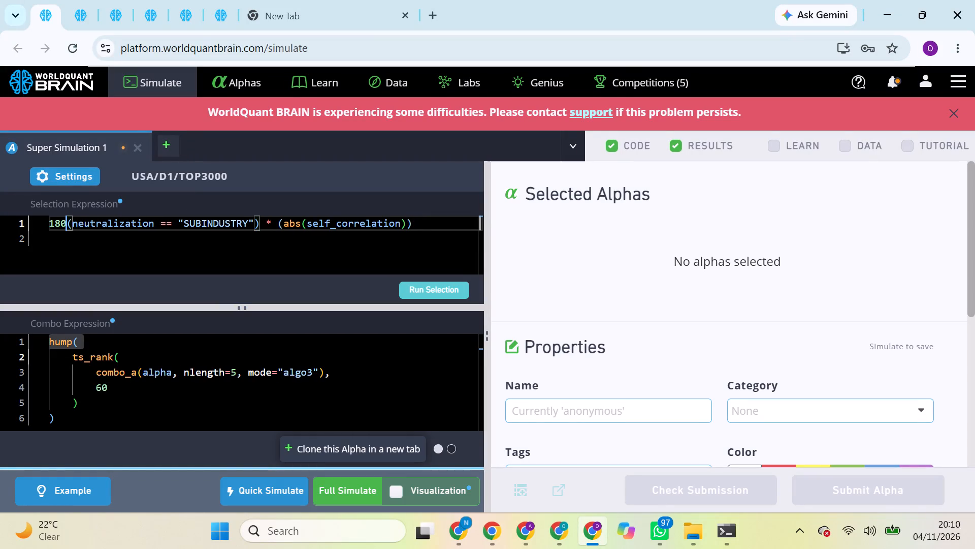
{"action": "key", "text": "BackSpace"}
{"action": "key", "text": "BackSpace"}
{"action": "key", "text": "BackSpace"}
{"action": "key", "text": "BackSpace"}
{"action": "key", "text": "BackSpace"}
{"action": "key", "text": "BackSpace"}
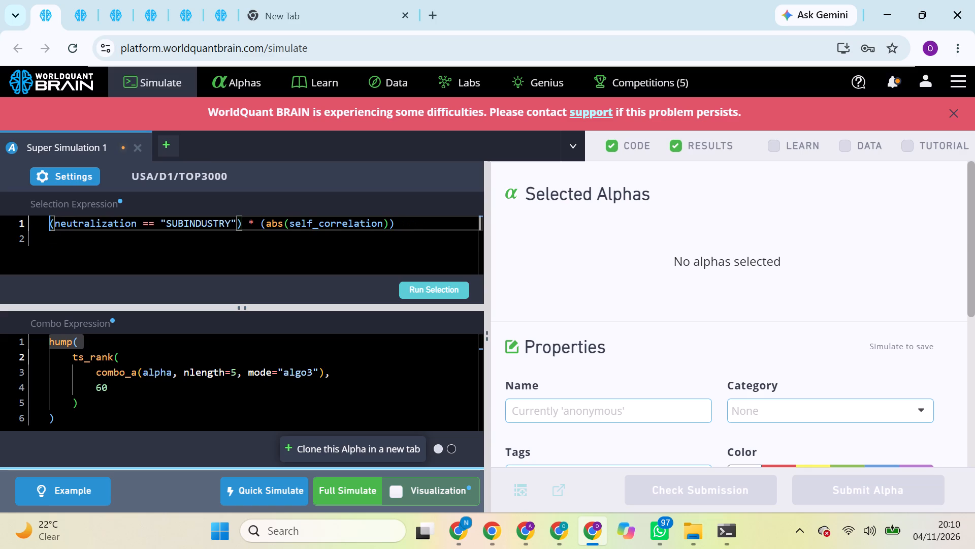
Run the selection for the USA/D1/TOP3000 super alpha and start its full simulation.
{"action": "left_click", "coordinate": [411, 293]}
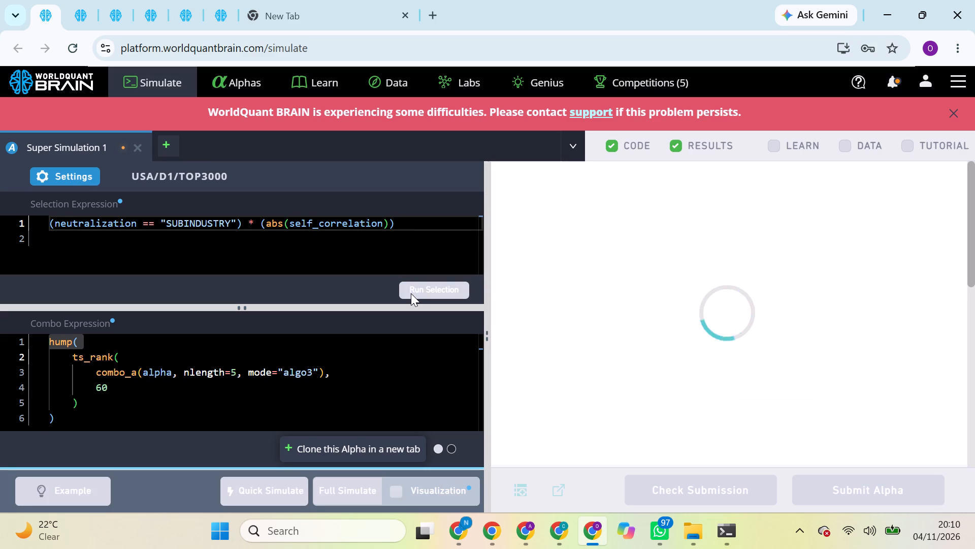
{"action": "left_click", "coordinate": [350, 488]}
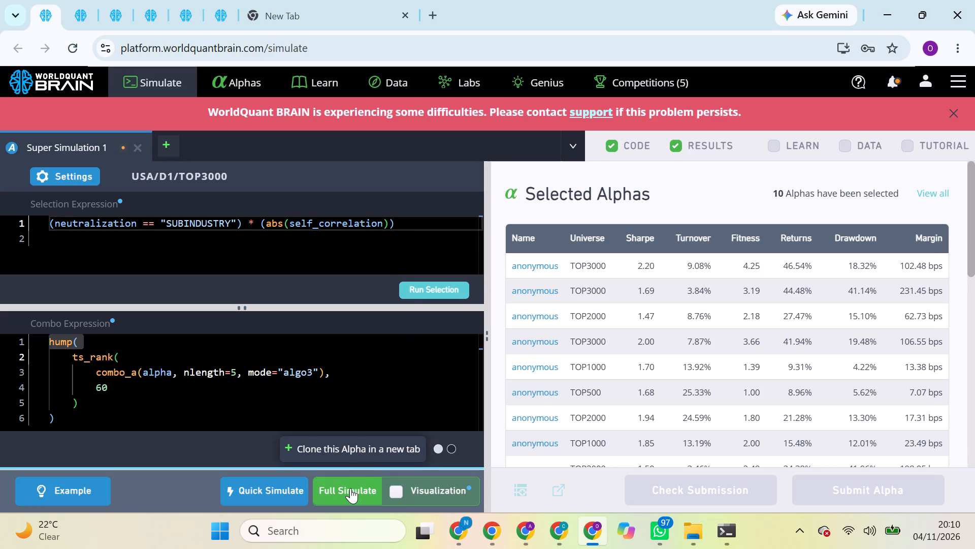
{"action": "left_click", "coordinate": [956, 110]}
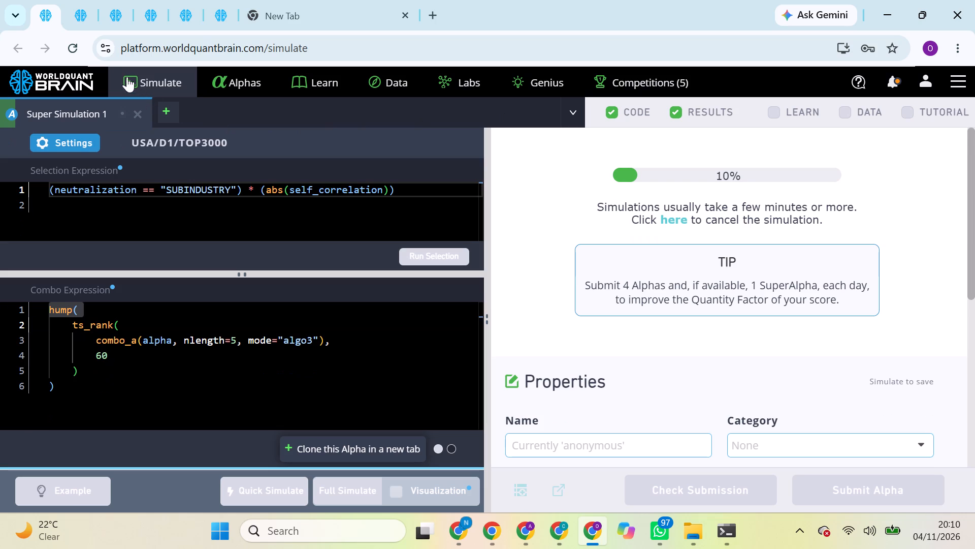
Clear the selection expression of the idle GLB/D1/MINVOL1M super alpha in the third browser tab.
{"action": "left_click", "coordinate": [67, 0]}
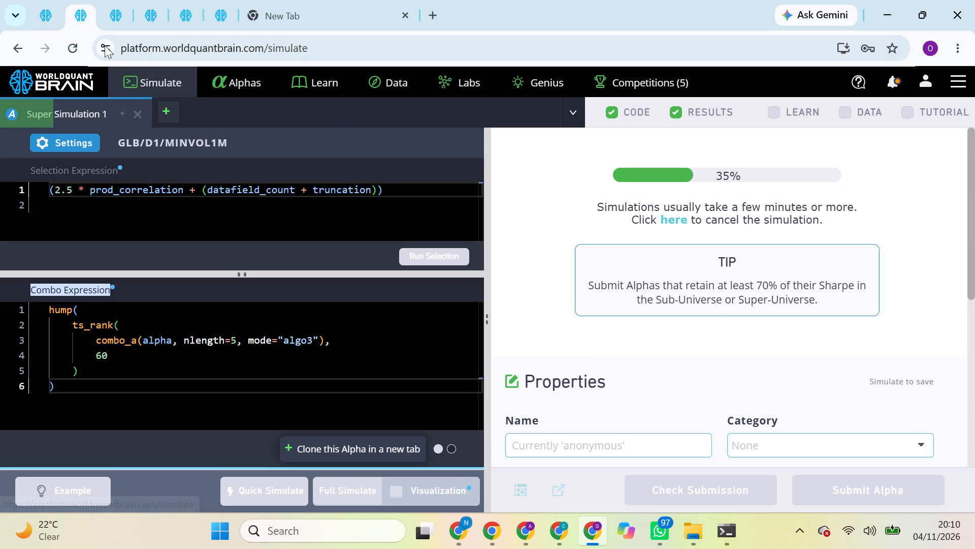
{"action": "left_click", "coordinate": [54, 4]}
{"action": "left_click", "coordinate": [128, 0]}
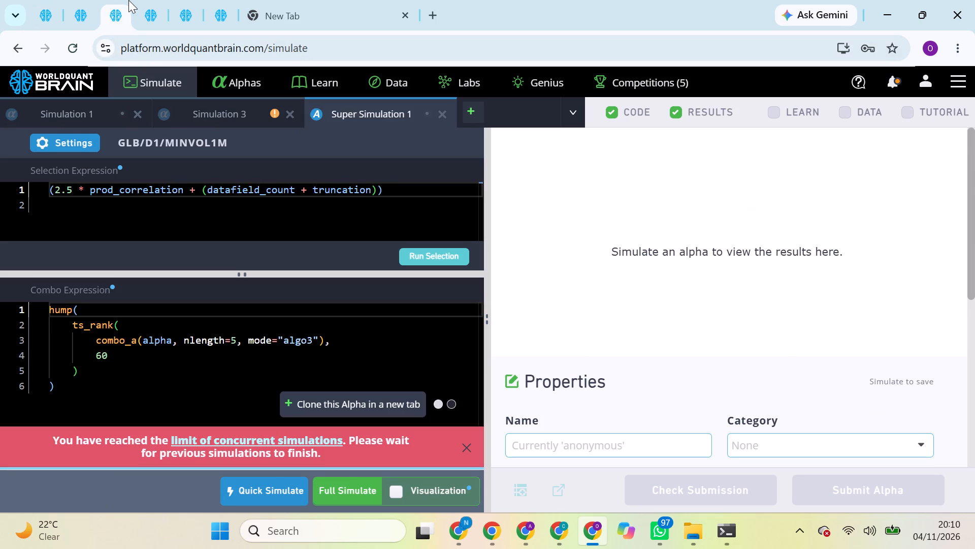
{"action": "triple_click", "coordinate": [203, 185]}
{"action": "double_click", "coordinate": [203, 185]}
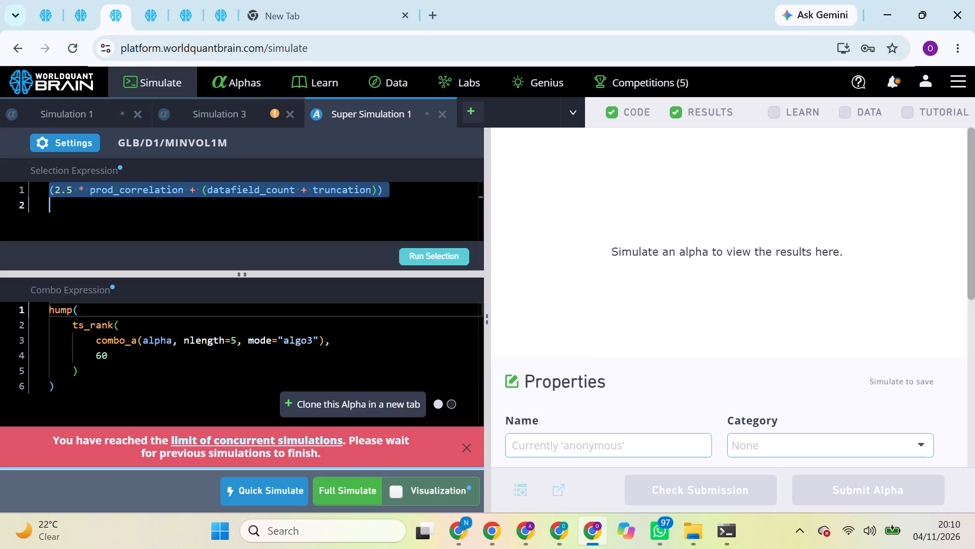
{"action": "key", "text": "BackSpace"}
{"action": "left_click", "coordinate": [410, 321]}
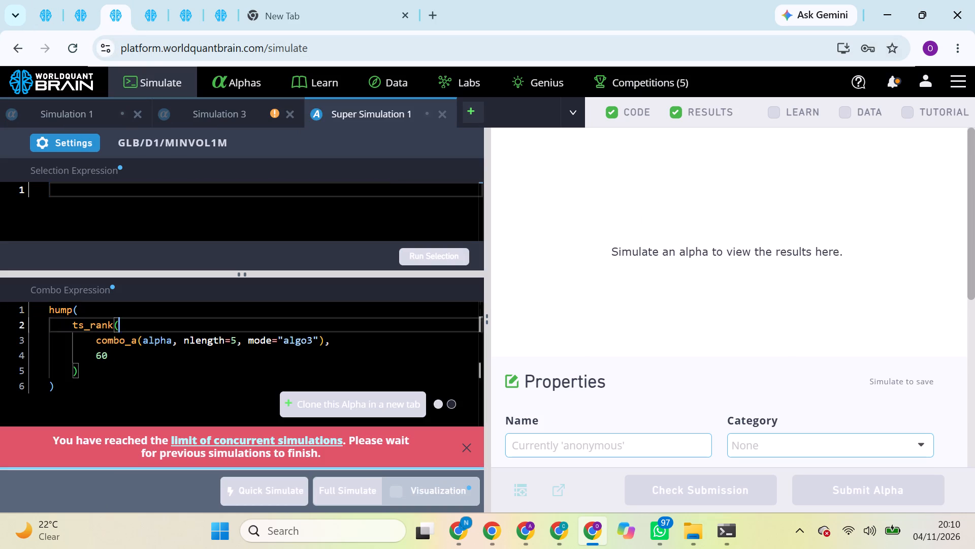
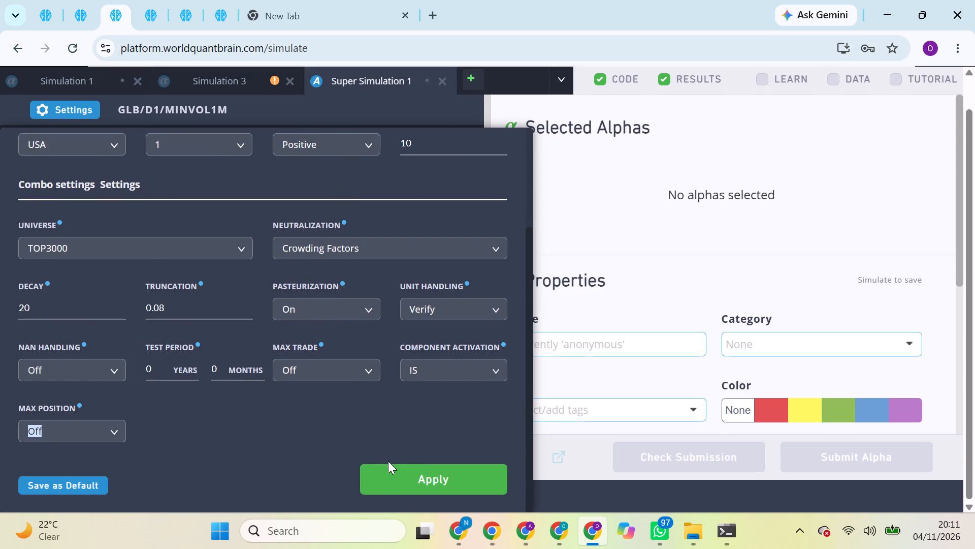
Apply the USA, delay 1, TOP3000 settings to the super alpha and run the selection (neutralization == "SECTOR") * ((-operator_count)).
{"action": "left_click", "coordinate": [386, 478]}
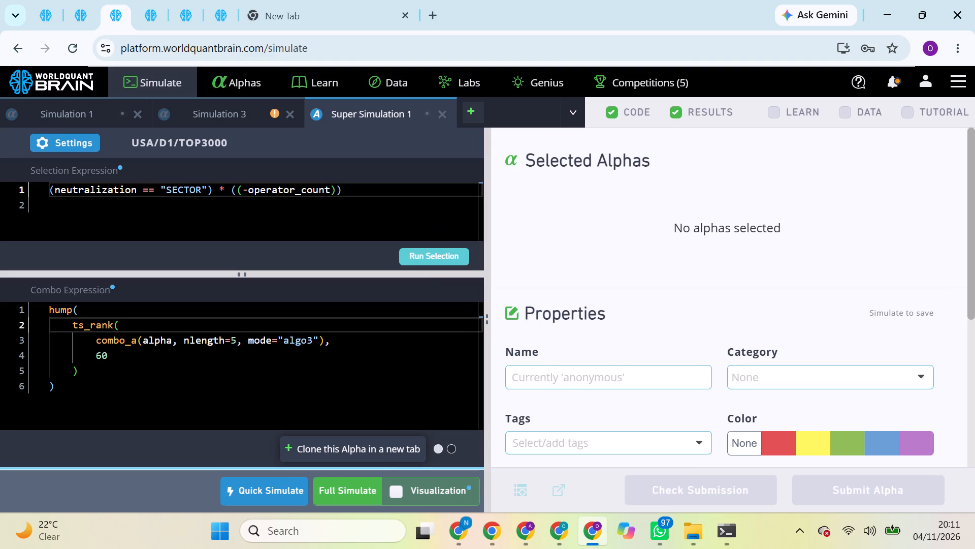
{"action": "left_click_drag", "start_coordinate": [433, 265], "coordinate": [439, 254]}
{"action": "left_click", "coordinate": [439, 254]}
Set the super alpha's combo neutralization to Market, apply the settings and rerun the selection.
{"action": "triple_click", "coordinate": [267, 187]}
{"action": "left_click", "coordinate": [267, 187]}
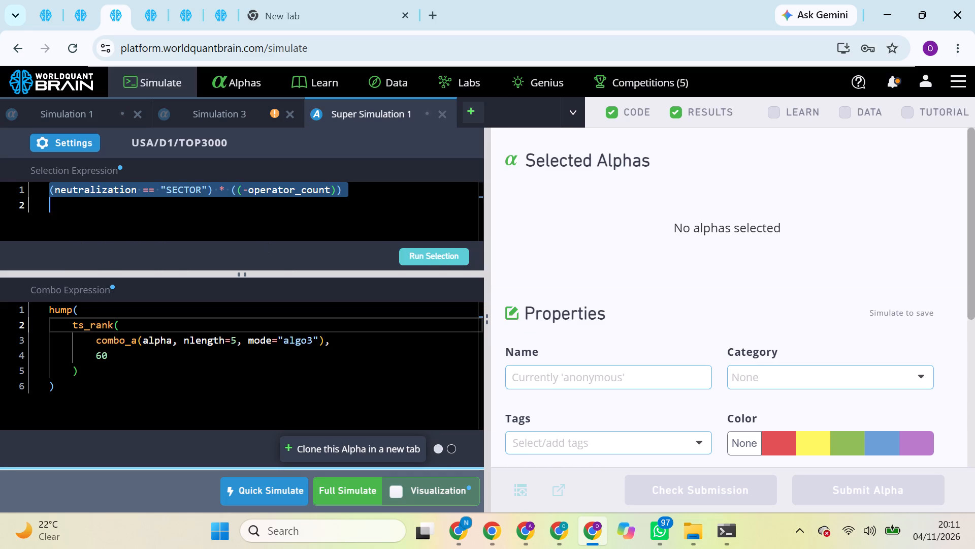
{"action": "left_click", "coordinate": [82, 141]}
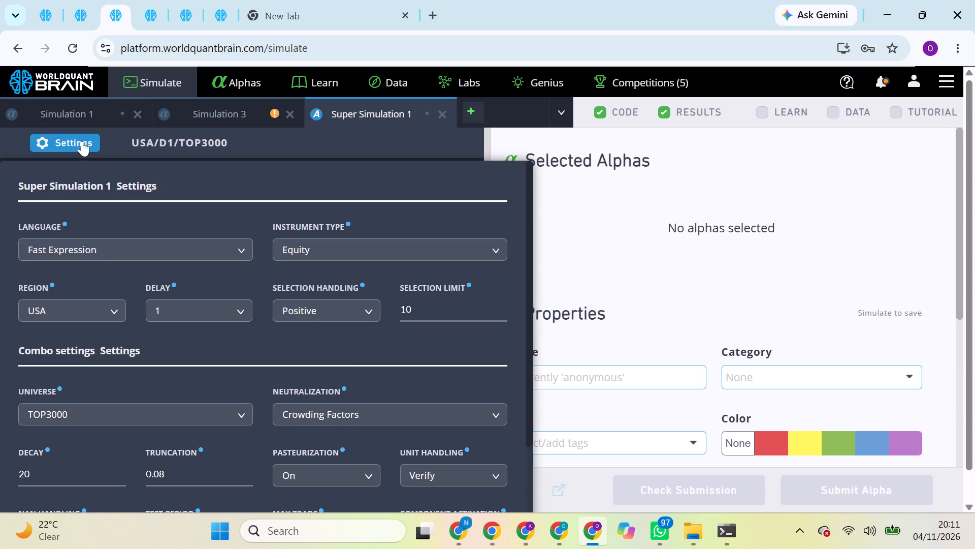
{"action": "left_click", "coordinate": [366, 406]}
{"action": "scroll", "coordinate": [341, 456], "scroll_direction": "down", "scroll_amount": 2}
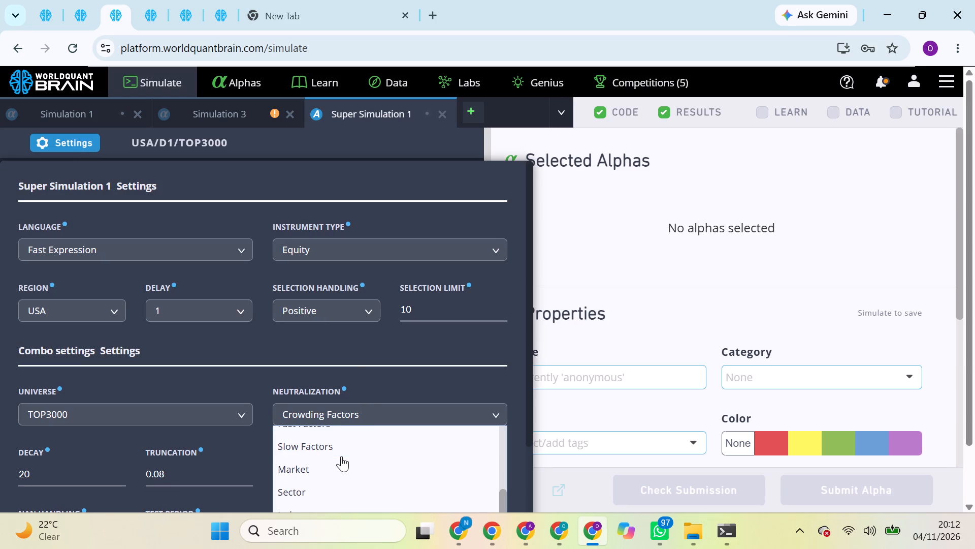
{"action": "left_click", "coordinate": [318, 471]}
{"action": "scroll", "coordinate": [318, 471], "scroll_direction": "down", "scroll_amount": 4}
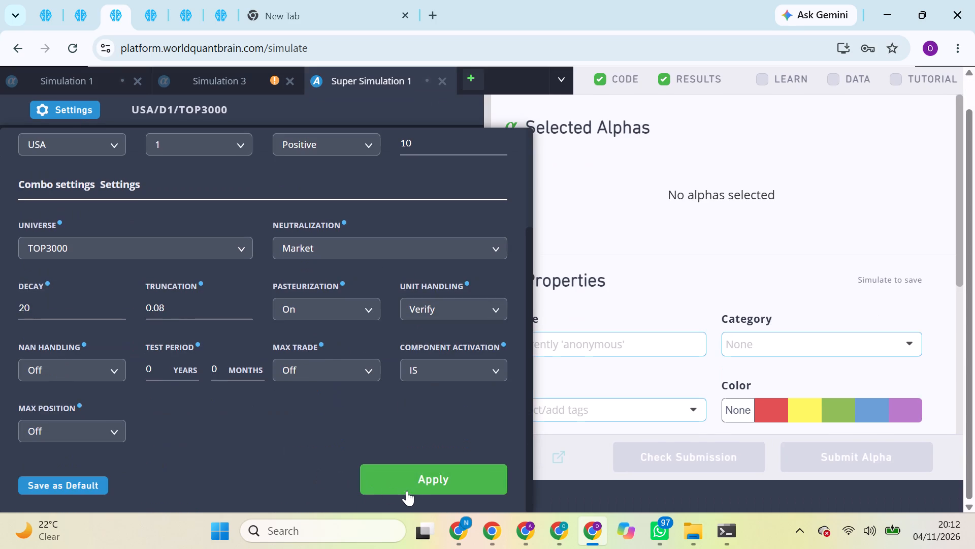
{"action": "left_click", "coordinate": [413, 493]}
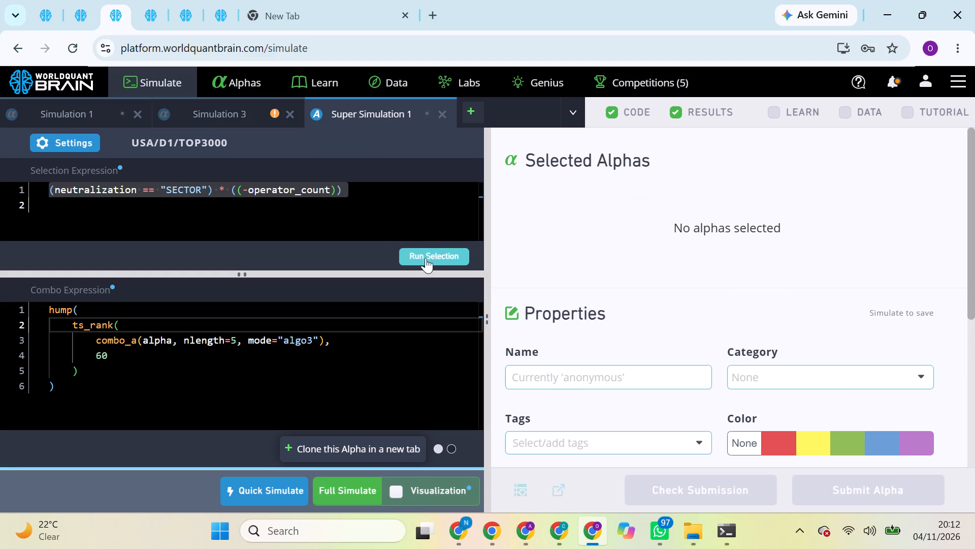
{"action": "left_click", "coordinate": [426, 258]}
Clear the "SECTOR" selection expression from the USA/D1/TOP3000 super alpha, keeping the combo expression.
{"action": "double_click", "coordinate": [182, 188]}
{"action": "triple_click", "coordinate": [182, 188]}
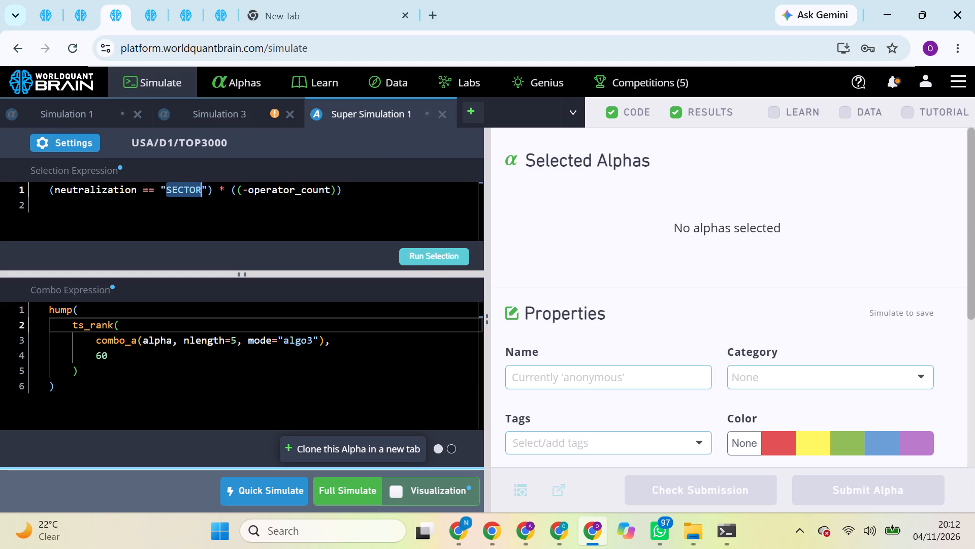
{"action": "left_click", "coordinate": [182, 188]}
{"action": "key", "text": "BackSpace"}
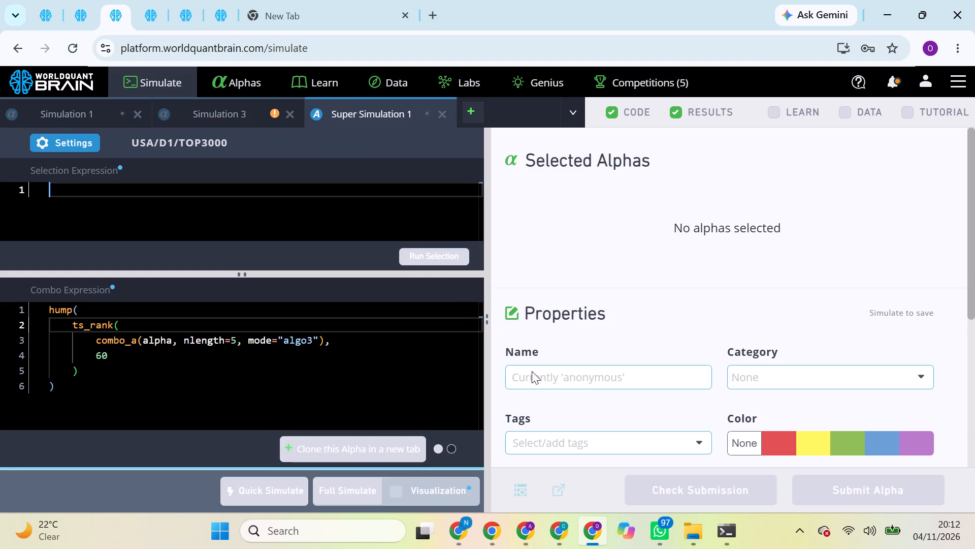
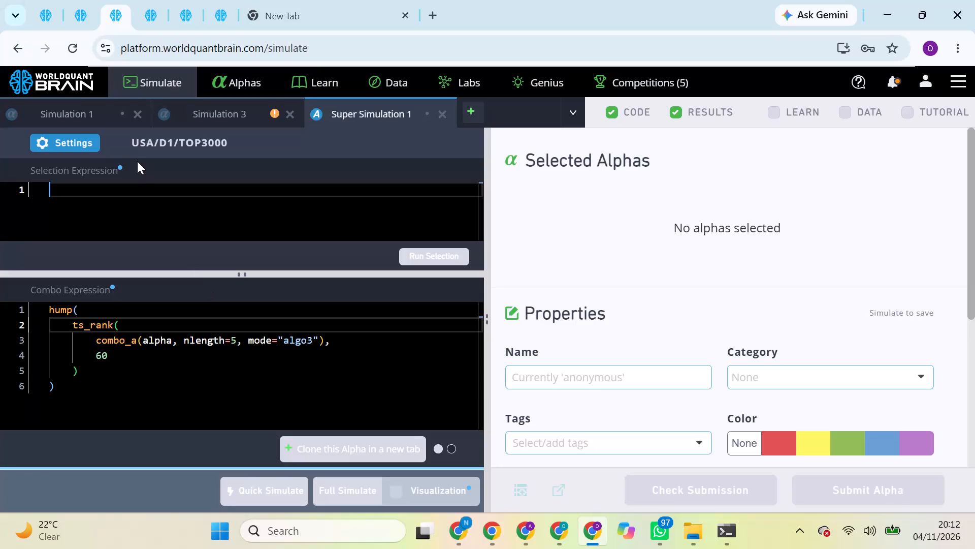
Enter the selection expression (neutralization == "INDUSTRY") * author_sharpe without its 93. list number and run the selection.
{"action": "left_click", "coordinate": [140, 195]}
{"action": "key", "text": "ctrl+v"}
{"action": "left_click", "coordinate": [76, 188]}
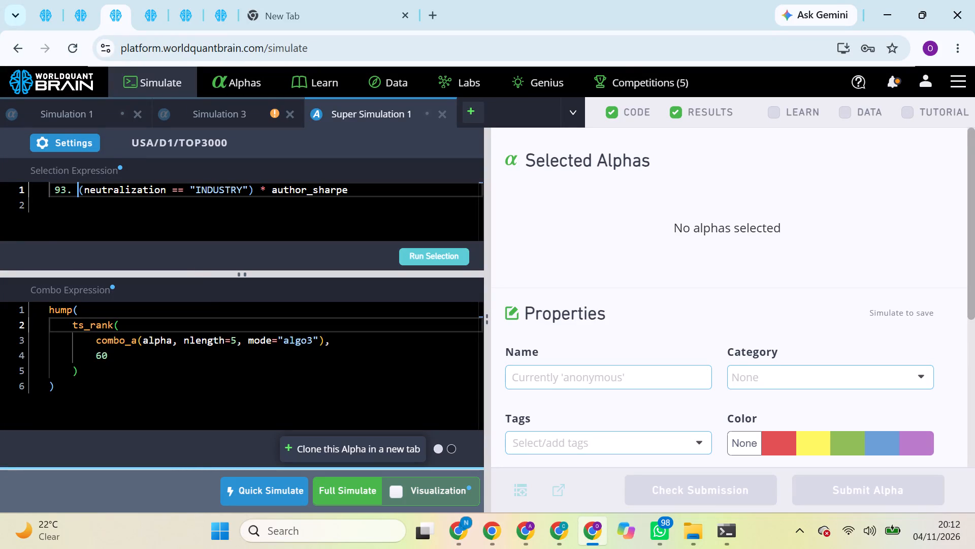
{"action": "key", "text": "BackSpace"}
{"action": "key", "text": "BackSpace"}
{"action": "key", "text": "BackSpace"}
{"action": "key", "text": "BackSpace"}
{"action": "key", "text": "BackSpace"}
{"action": "key", "text": "BackSpace"}
{"action": "key", "text": "BackSpace"}
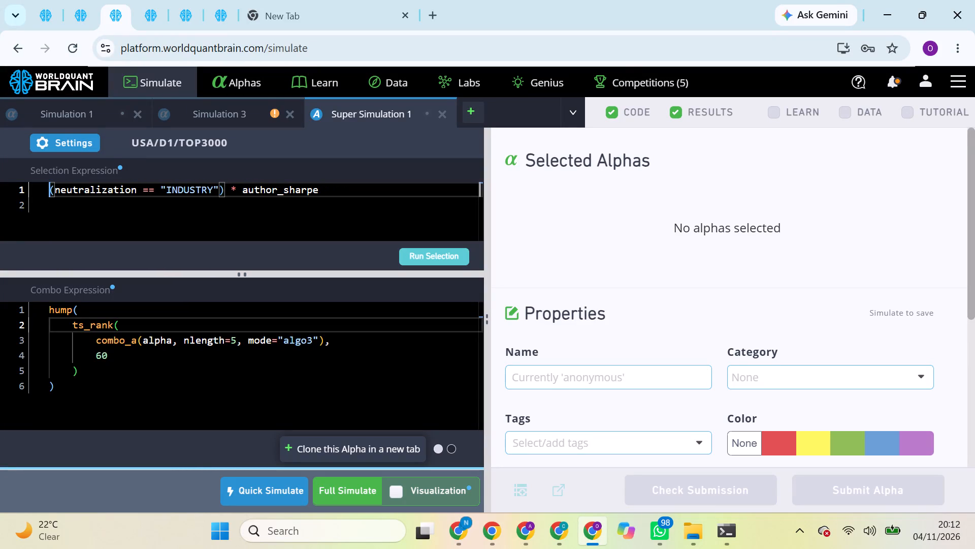
{"action": "left_click", "coordinate": [411, 258]}
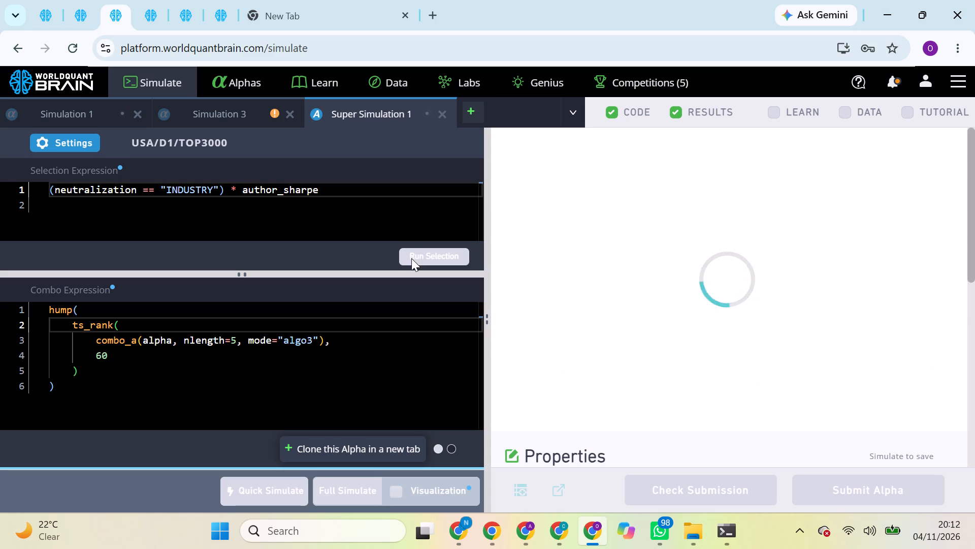
Clear the "INDUSTRY" author_sharpe selection expression from the super alpha, keeping the combo expression.
{"action": "triple_click", "coordinate": [123, 186]}
{"action": "key", "text": "BackSpace"}
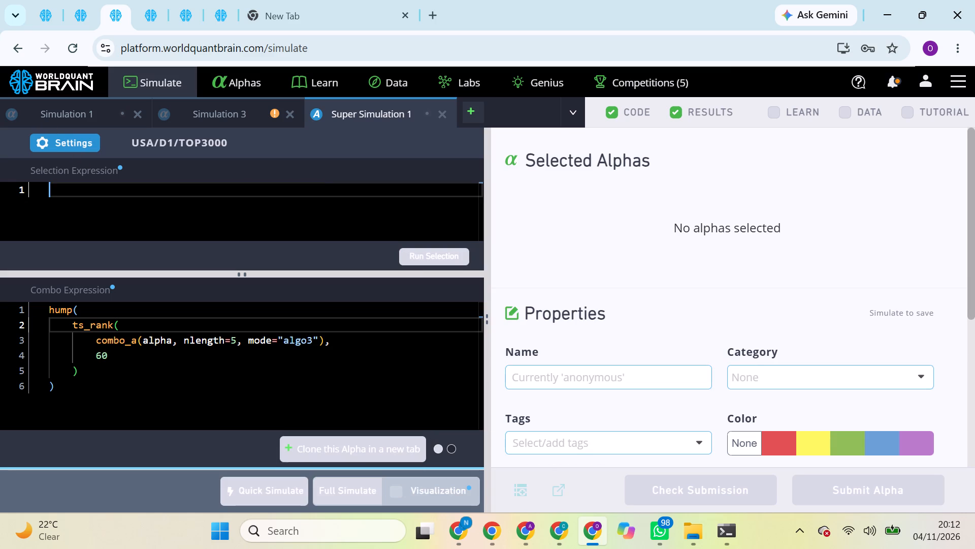
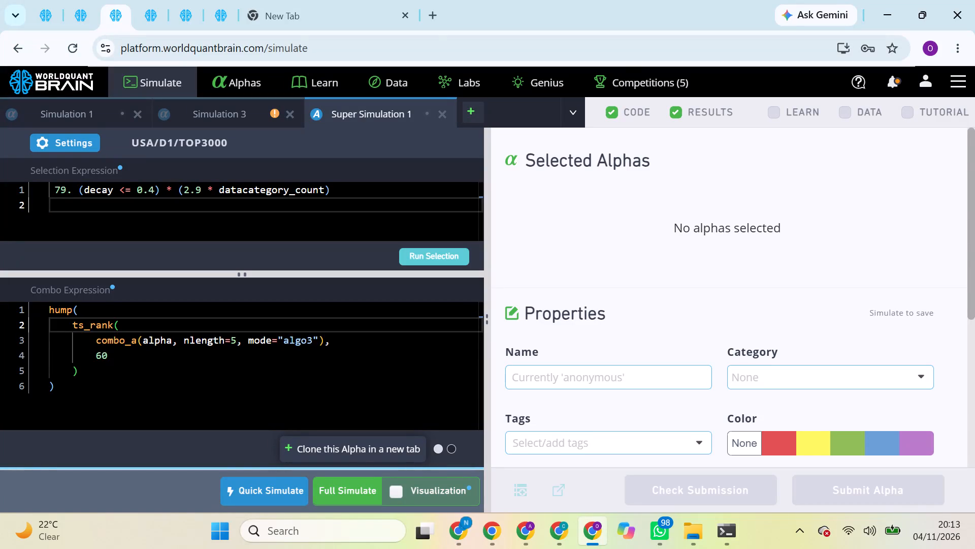
Remove the 79. list number from the selection expression (decay <= 0.4) * (2.9 * datacategory_count) and run the selection.
{"action": "left_click", "coordinate": [75, 192]}
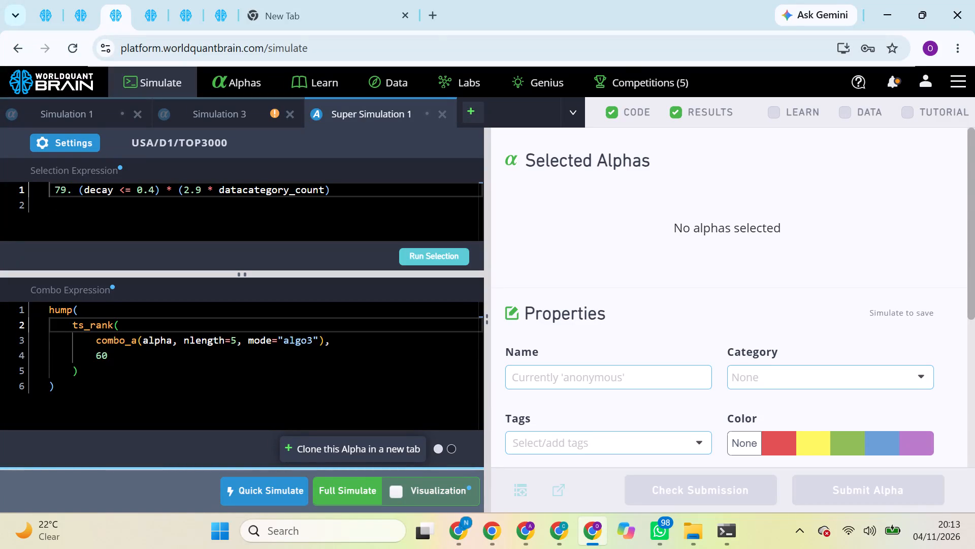
{"action": "left_click", "coordinate": [78, 187]}
{"action": "key", "text": "BackSpace"}
{"action": "key", "text": "BackSpace"}
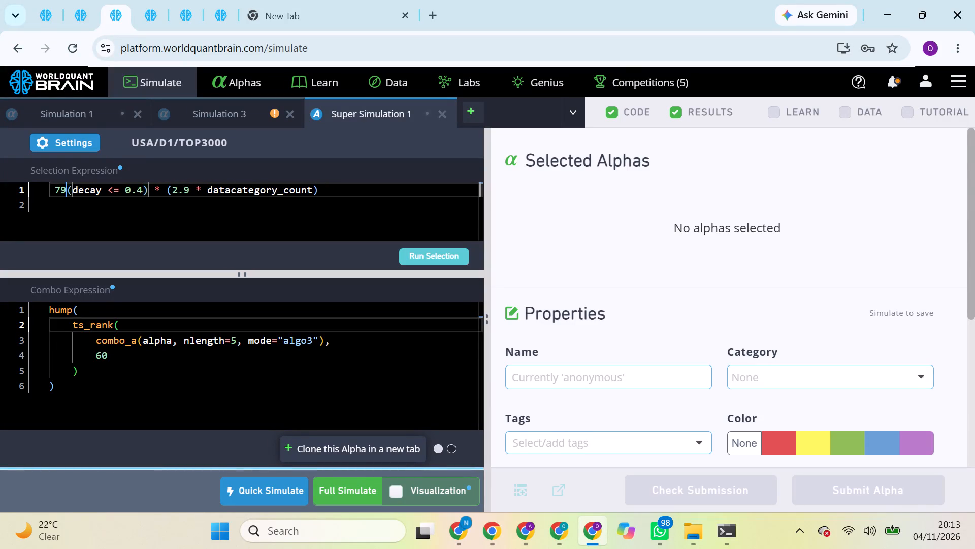
{"action": "key", "text": "BackSpace"}
{"action": "key", "text": "BackSpace"}
{"action": "key", "text": "BackSpace"}
{"action": "key", "text": "BackSpace"}
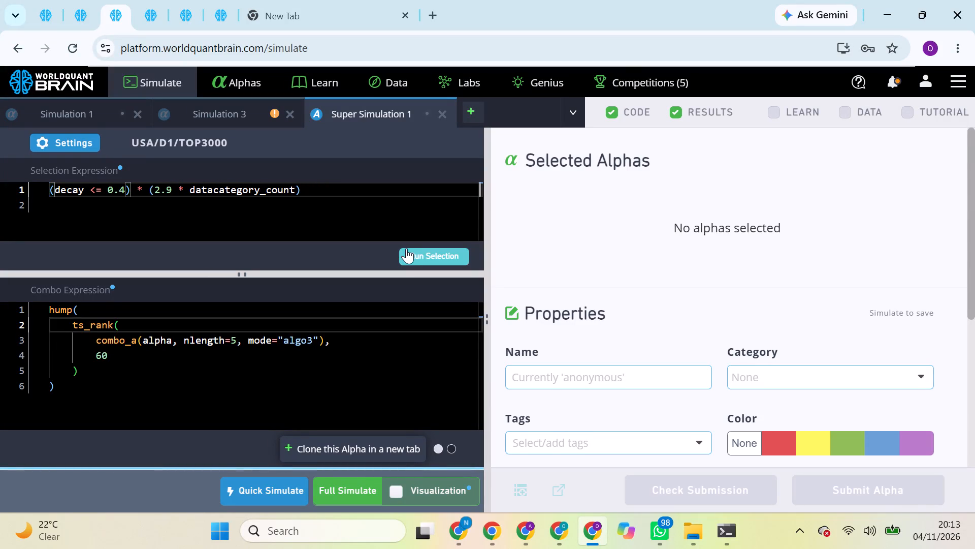
{"action": "left_click", "coordinate": [407, 250]}
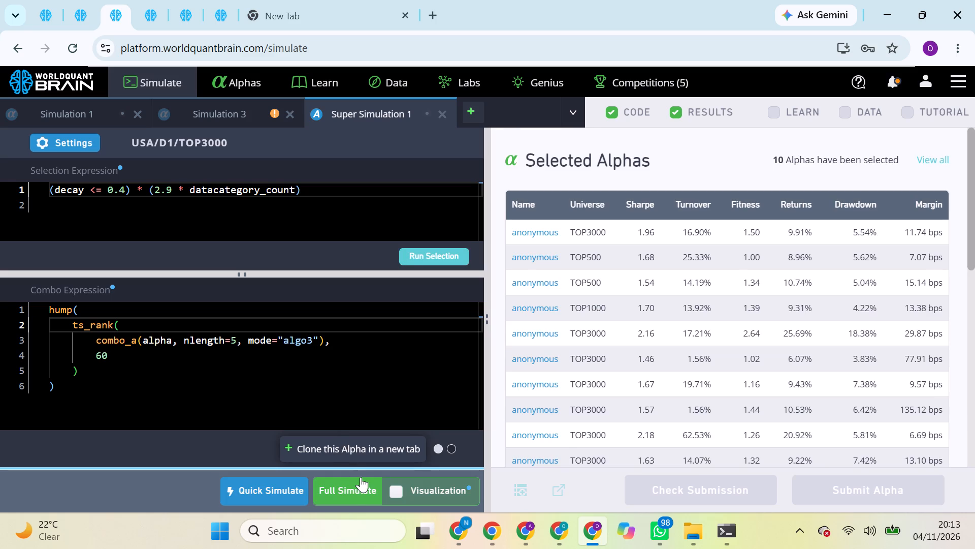
Start a full simulation of the decay and datacategory_count super alpha.
{"action": "left_click", "coordinate": [361, 477]}
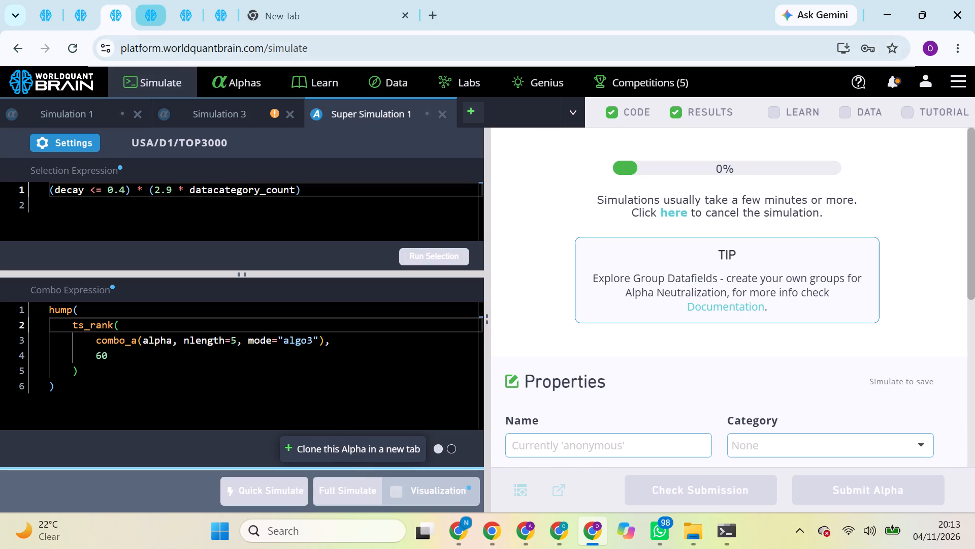
Check the GLB simulation, then examine the "SUBINDUSTRY" self_correlation super alpha's results with its ATOM tutorial checks dismissed.
{"action": "left_click", "coordinate": [77, 0]}
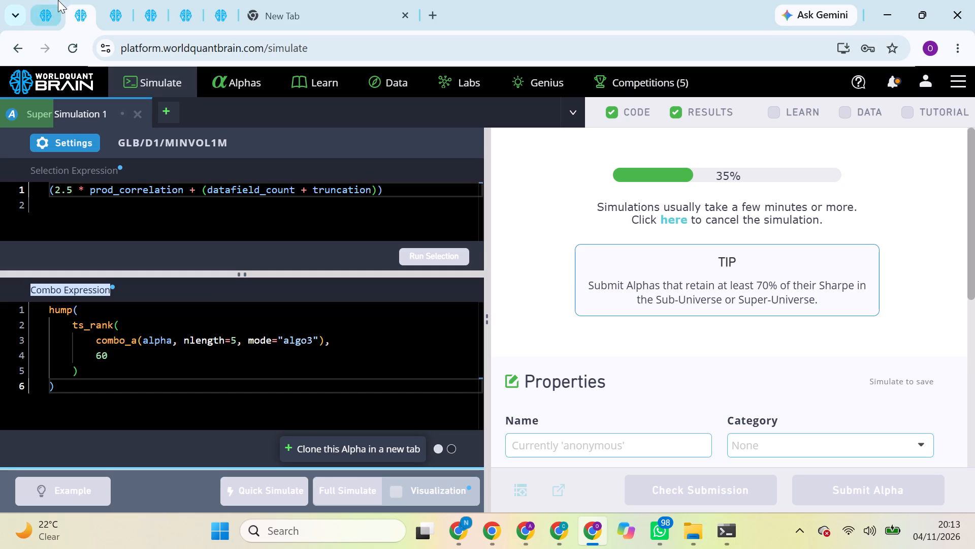
{"action": "left_click", "coordinate": [58, 0]}
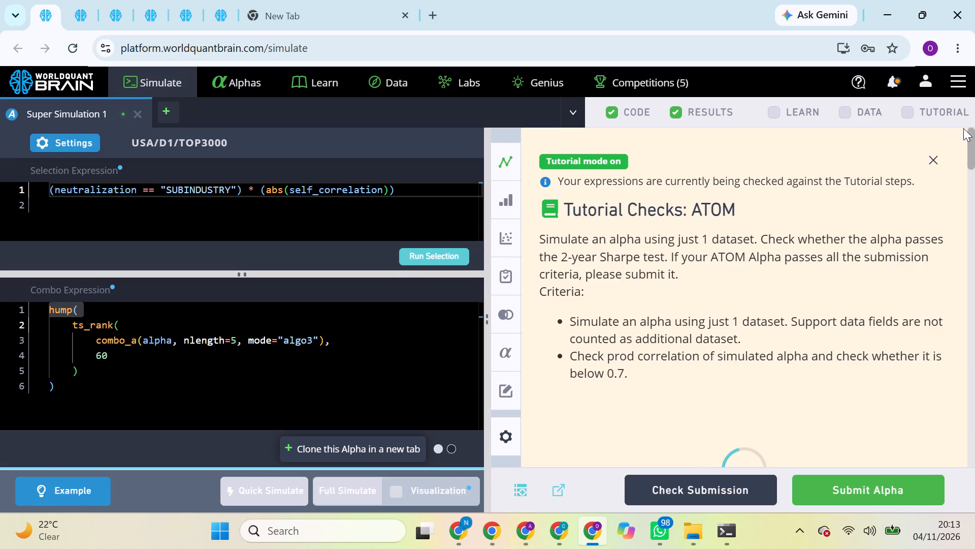
{"action": "left_click", "coordinate": [935, 161]}
{"action": "scroll", "coordinate": [850, 287], "scroll_direction": "down", "scroll_amount": 1}
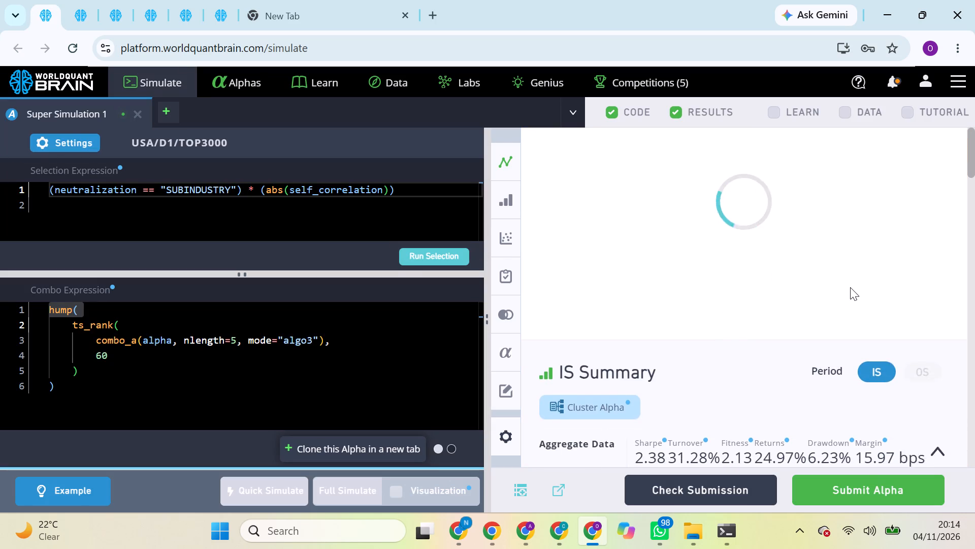
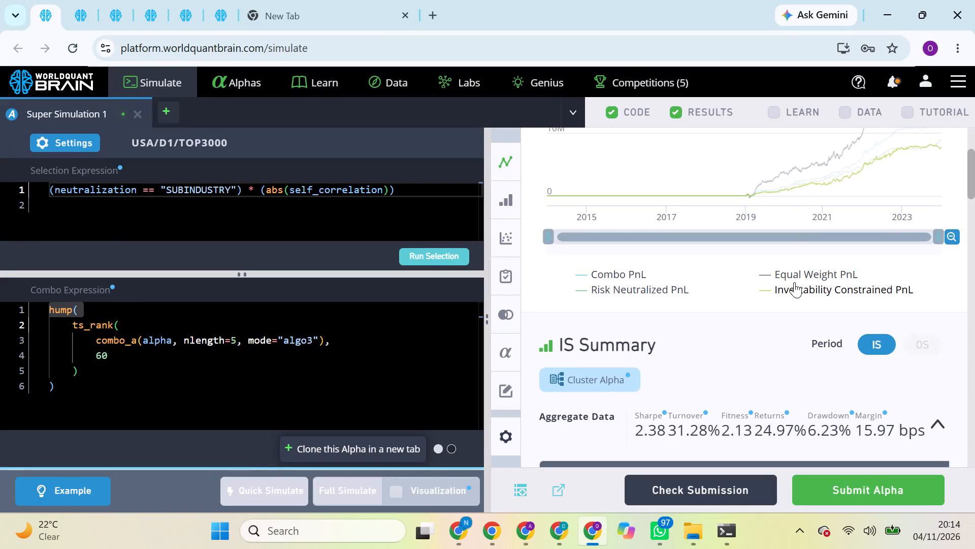
Review the IS Summary of the "SUBINDUSTRY" self_correlation super alpha and run its Prod Correlation check.
{"action": "scroll", "coordinate": [794, 282], "scroll_direction": "up", "scroll_amount": 4}
{"action": "scroll", "coordinate": [794, 282], "scroll_direction": "down", "scroll_amount": 2}
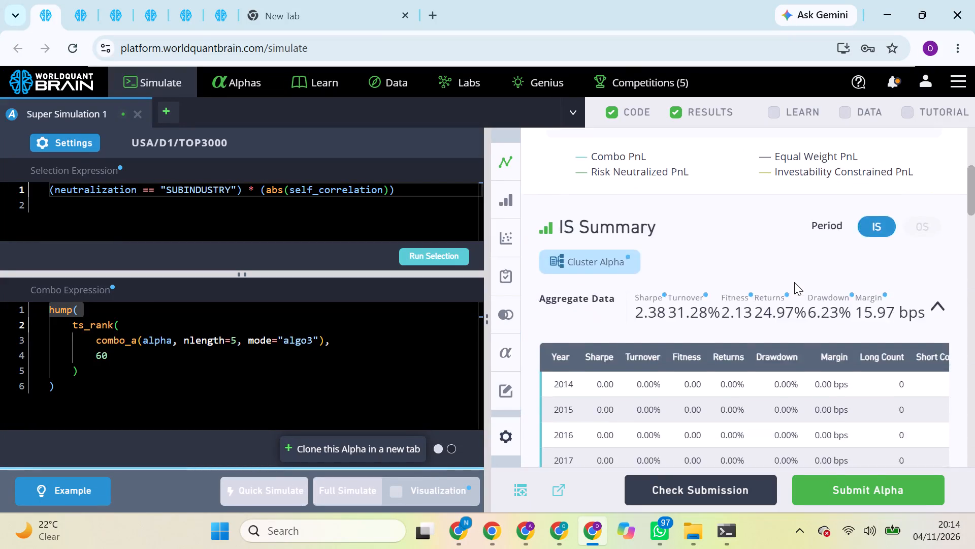
{"action": "scroll", "coordinate": [794, 282], "scroll_direction": "down", "scroll_amount": 3}
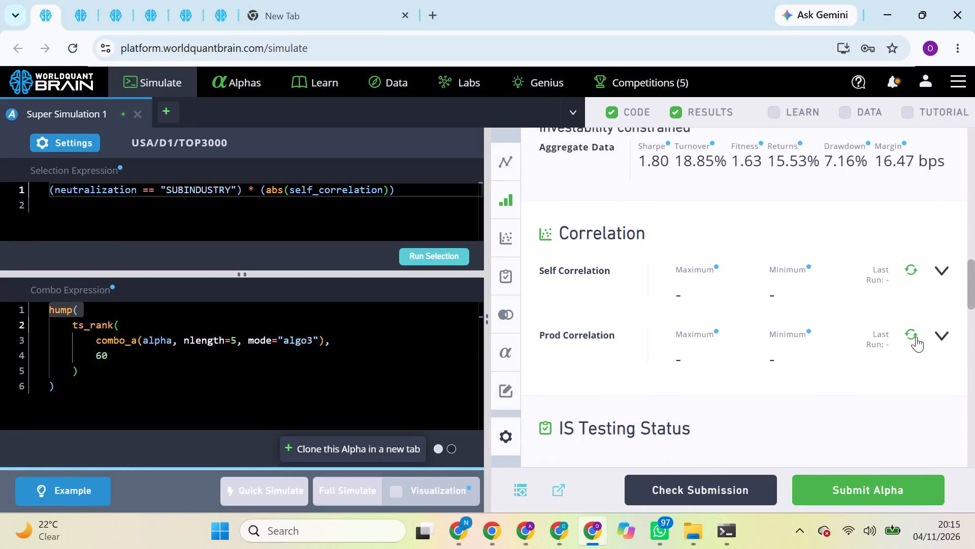
{"action": "left_click", "coordinate": [916, 337]}
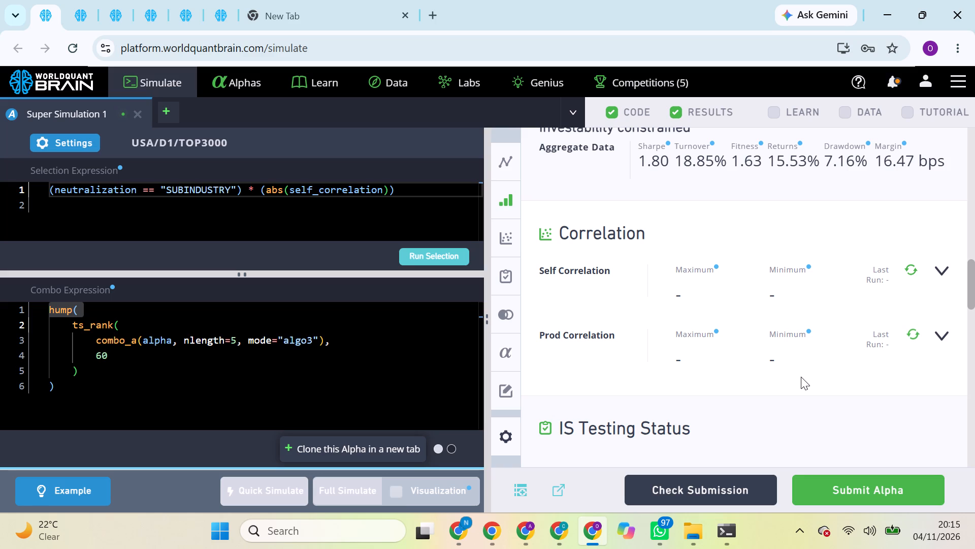
Change the neutralization in the selection expression to "INDUSTRY", keeping (abs(self_correlation)), and run the selection.
{"action": "left_click", "coordinate": [182, 188]}
{"action": "key", "text": "BackSpace"}
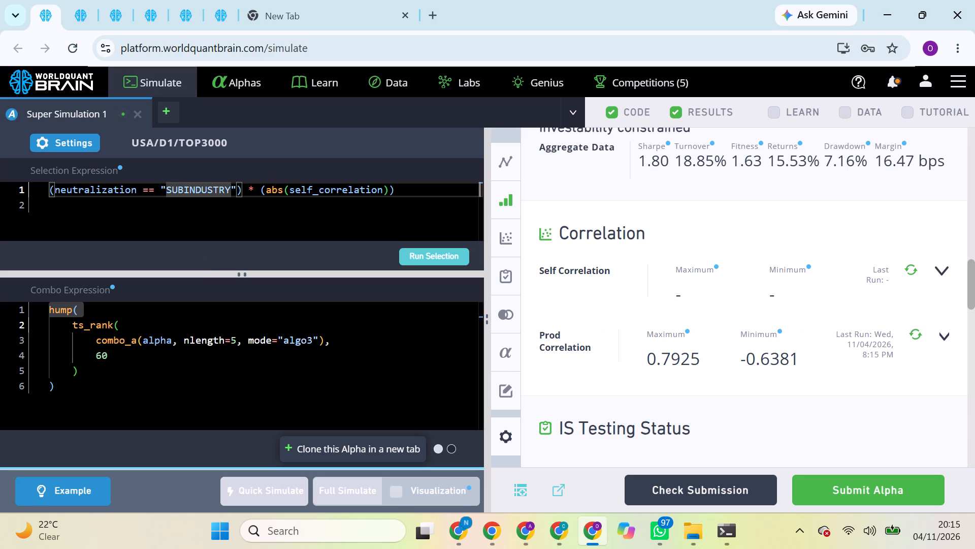
{"action": "key", "text": "BackSpace"}
{"action": "key", "text": "BackSpace"}
{"action": "left_click", "coordinate": [201, 256]}
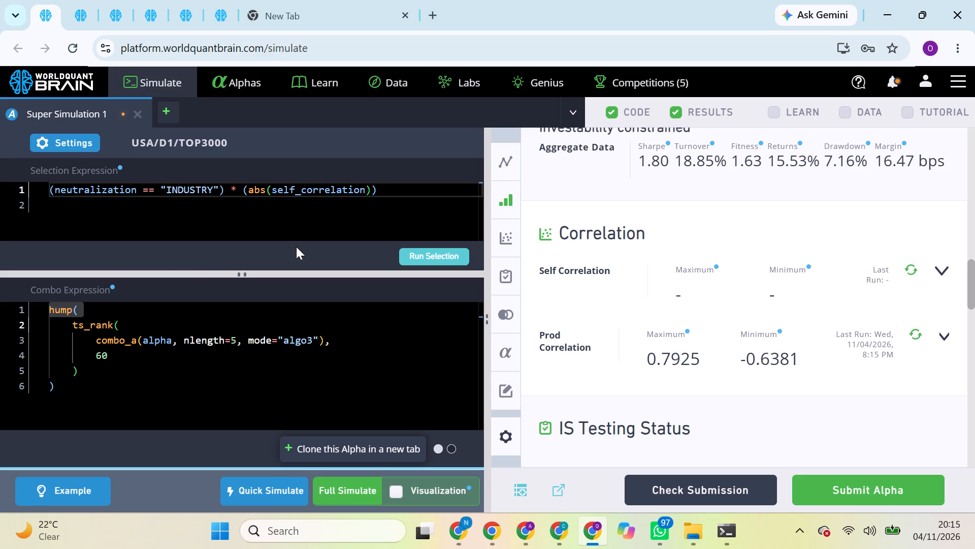
{"action": "left_click", "coordinate": [421, 250]}
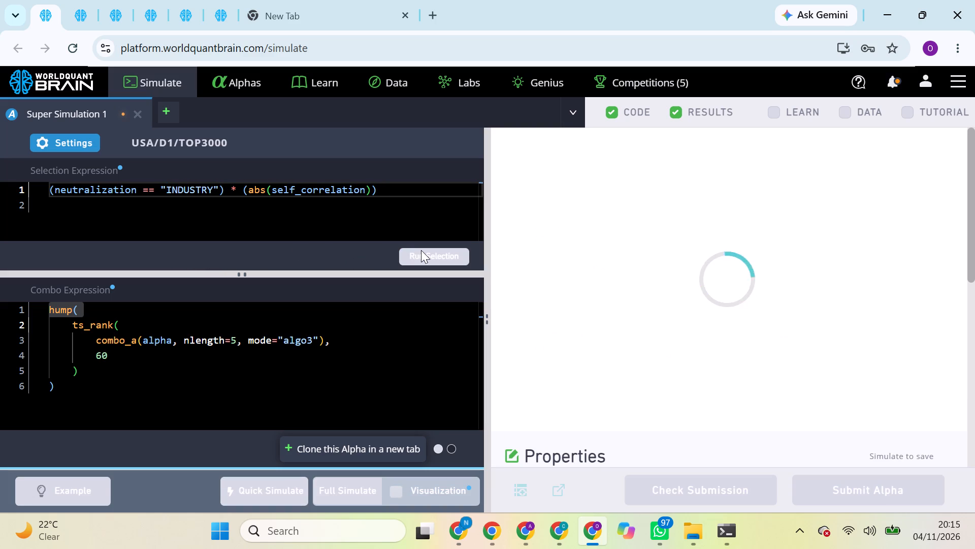
Start a full simulation of the "INDUSTRY" self_correlation super alpha.
{"action": "left_click", "coordinate": [367, 489]}
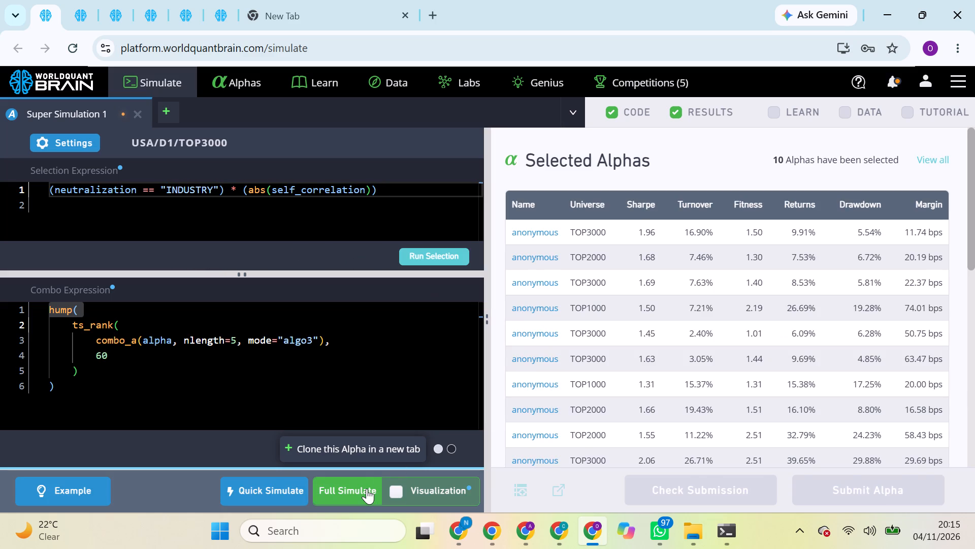
Check the progress of the GLB prod_correlation simulation and the USA decay and datacategory_count simulation in the other browser tabs.
{"action": "left_click", "coordinate": [92, 2]}
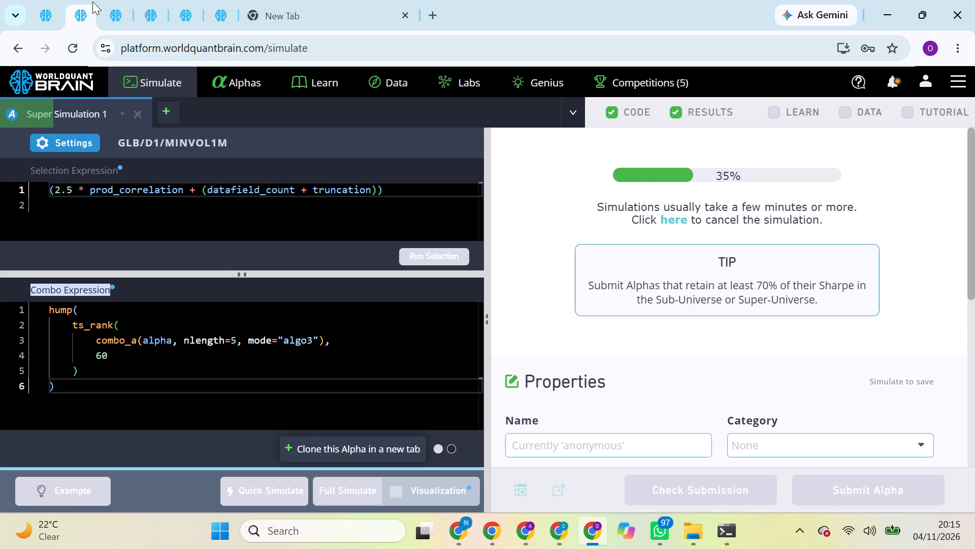
{"action": "left_click", "coordinate": [124, 2]}
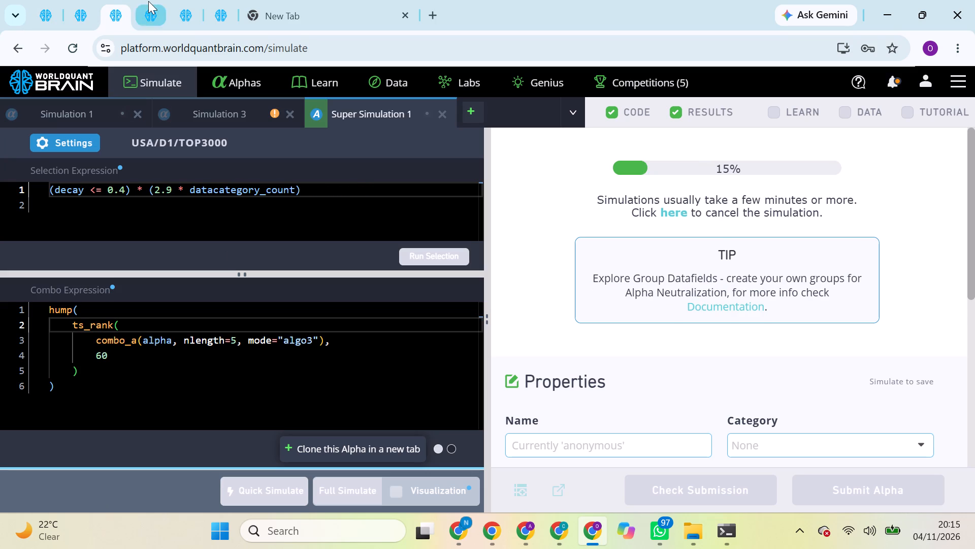
{"action": "left_click", "coordinate": [148, 1]}
{"action": "left_click", "coordinate": [124, 6]}
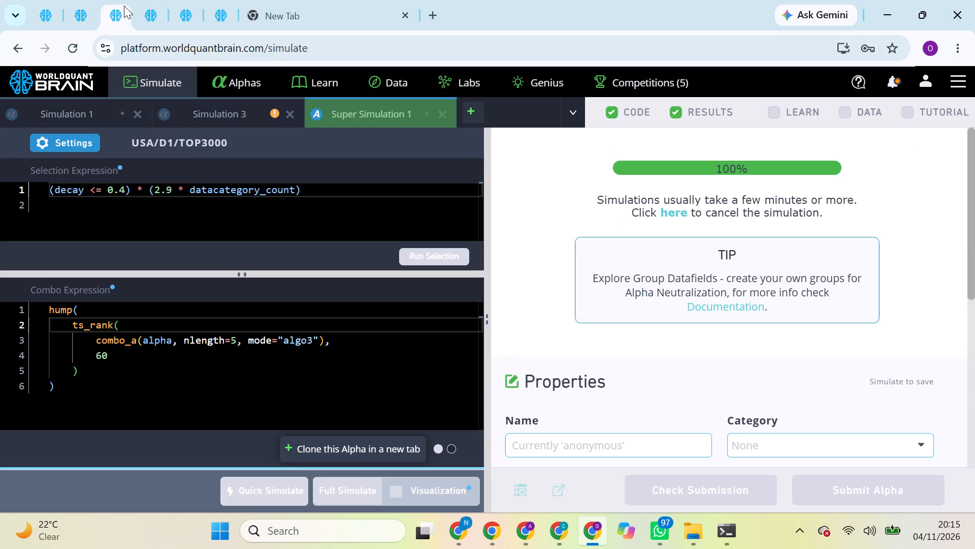
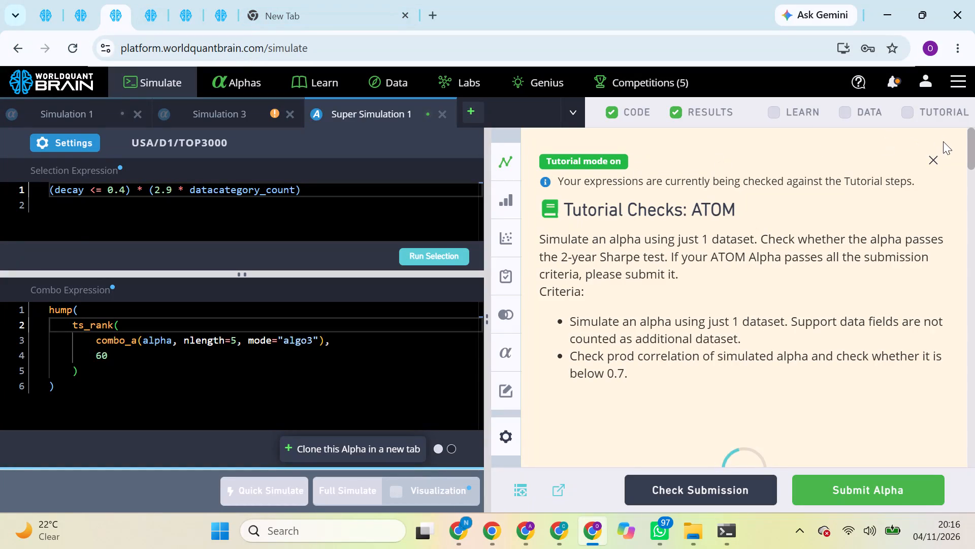
Review the results of the USA decay and datacategory_count super alpha and run its Prod Correlation check.
{"action": "left_click", "coordinate": [934, 157]}
{"action": "scroll", "coordinate": [848, 297], "scroll_direction": "down", "scroll_amount": 2}
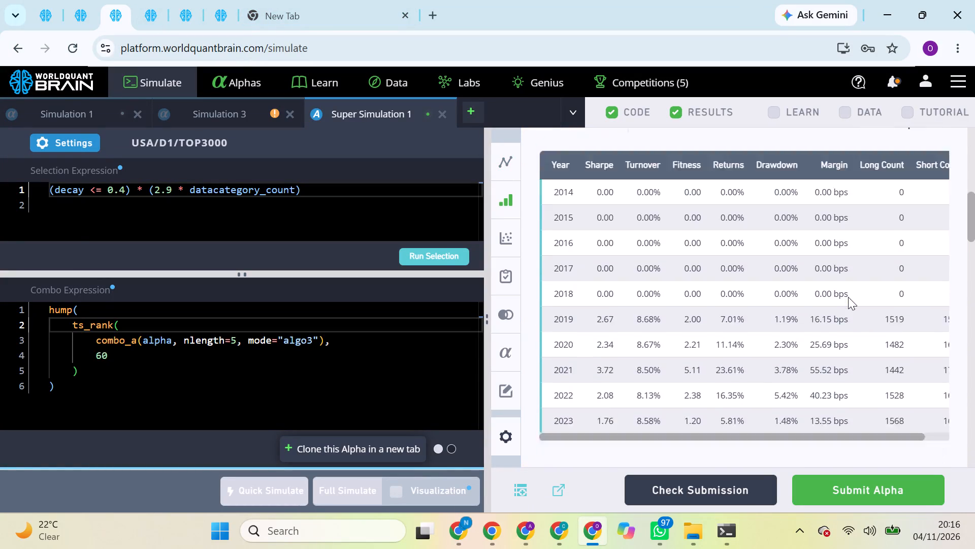
{"action": "scroll", "coordinate": [848, 297], "scroll_direction": "down", "scroll_amount": 2}
{"action": "left_click", "coordinate": [914, 296]}
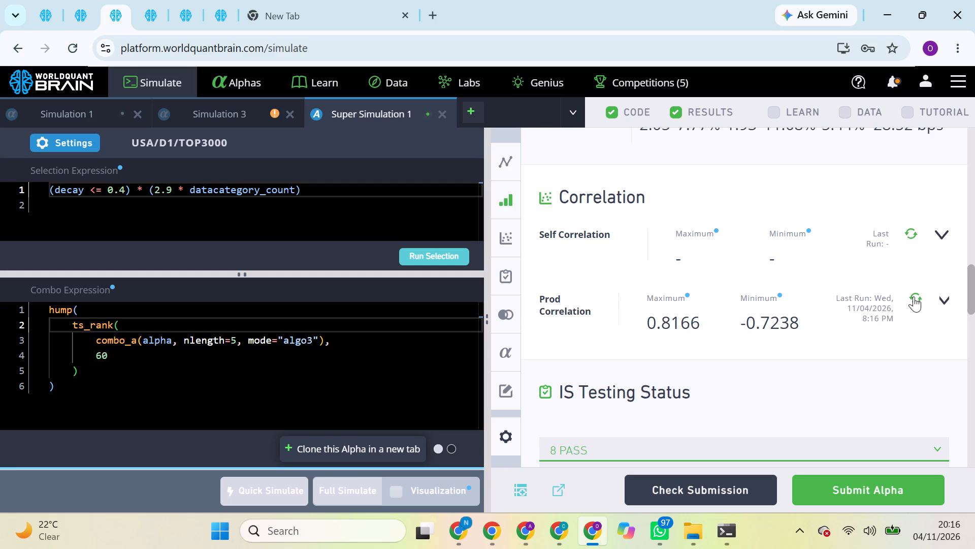
Set the neutralization to RAM and the decay to 0 in the USA super simulation's combo settings and apply them.
{"action": "left_click", "coordinate": [75, 149]}
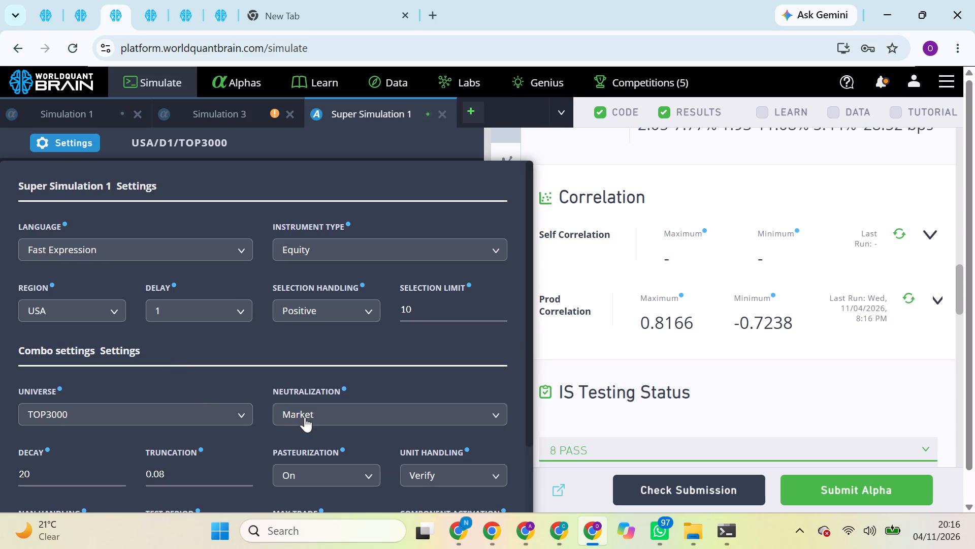
{"action": "left_click", "coordinate": [305, 417]}
{"action": "left_click", "coordinate": [306, 462]}
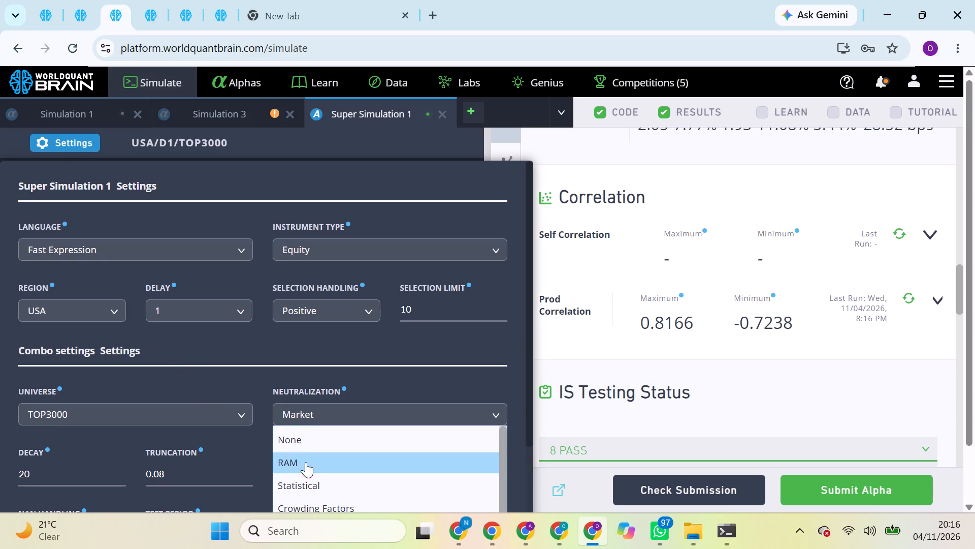
{"action": "left_click", "coordinate": [53, 473]}
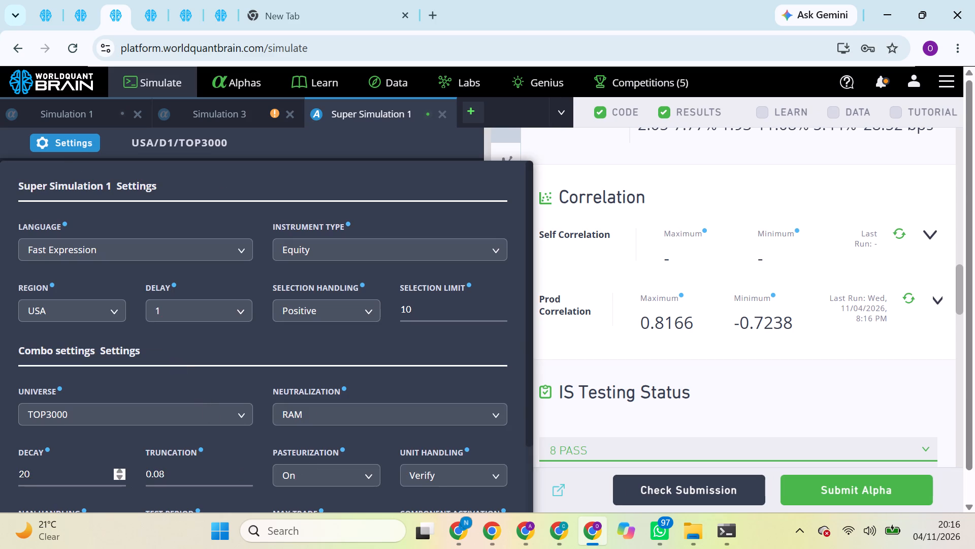
{"action": "key", "text": "BackSpace"}
{"action": "key", "text": "BackSpace"}
{"action": "key", "text": "BackSpace"}
{"action": "key", "text": "0"}
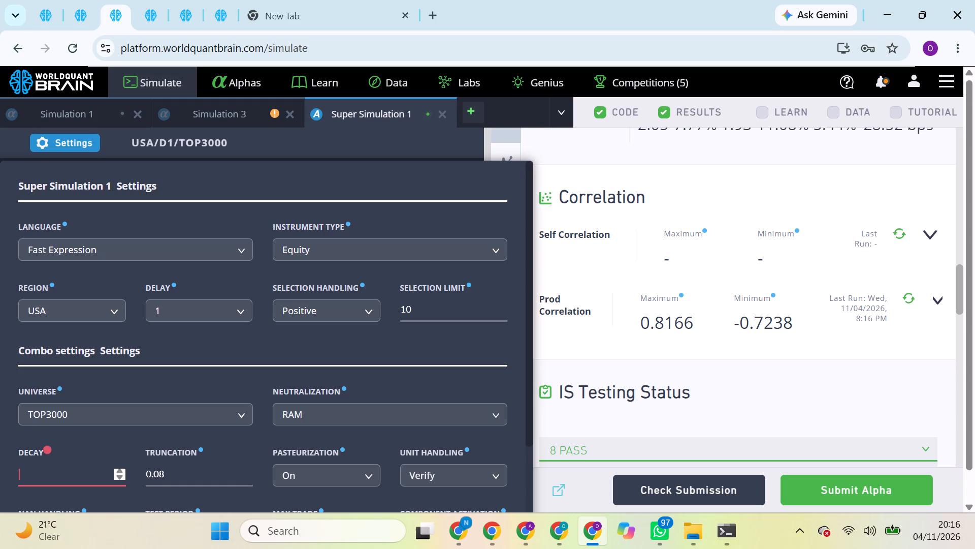
{"action": "scroll", "coordinate": [96, 489], "scroll_direction": "down", "scroll_amount": 1}
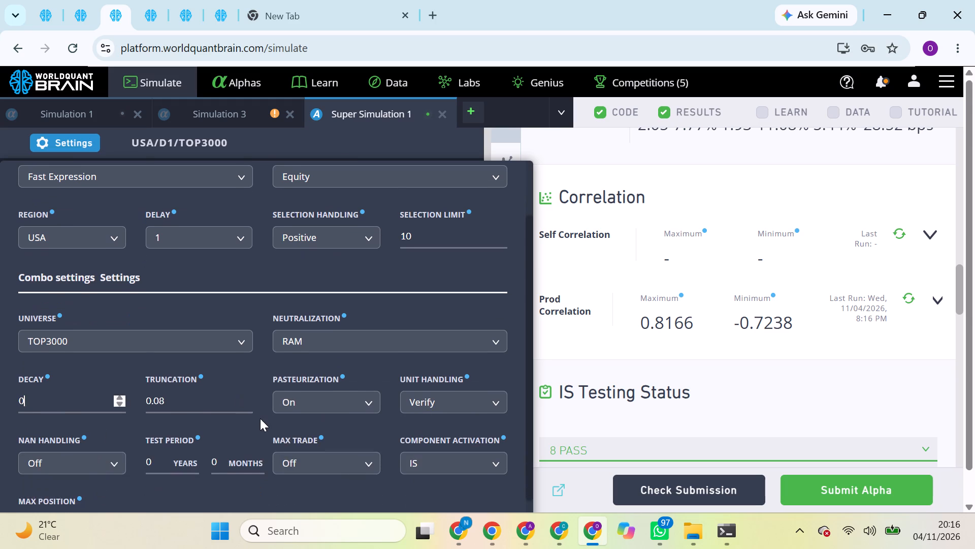
{"action": "scroll", "coordinate": [260, 418], "scroll_direction": "down", "scroll_amount": 4}
{"action": "left_click", "coordinate": [410, 482]}
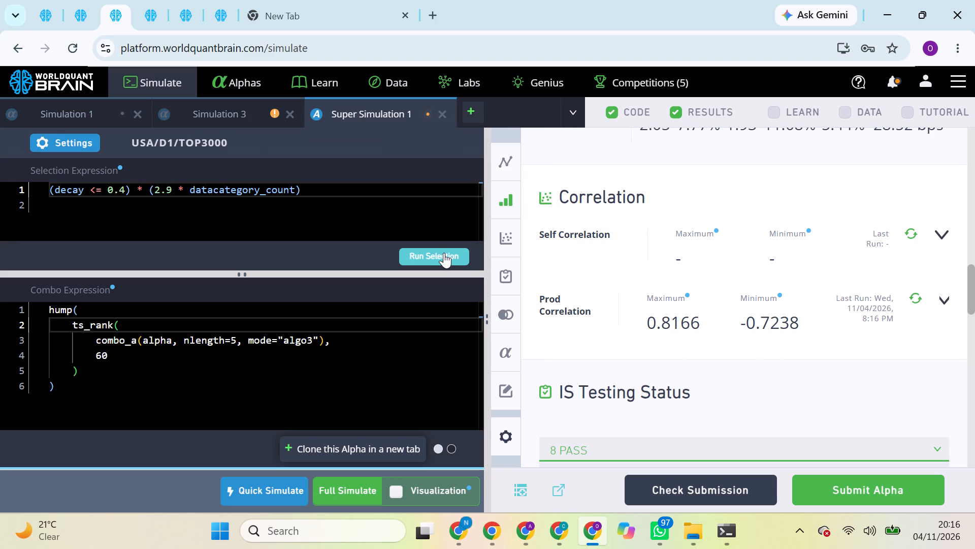
Rerun the decay and datacategory_count selection and start a full simulation of the super alpha.
{"action": "left_click", "coordinate": [443, 252]}
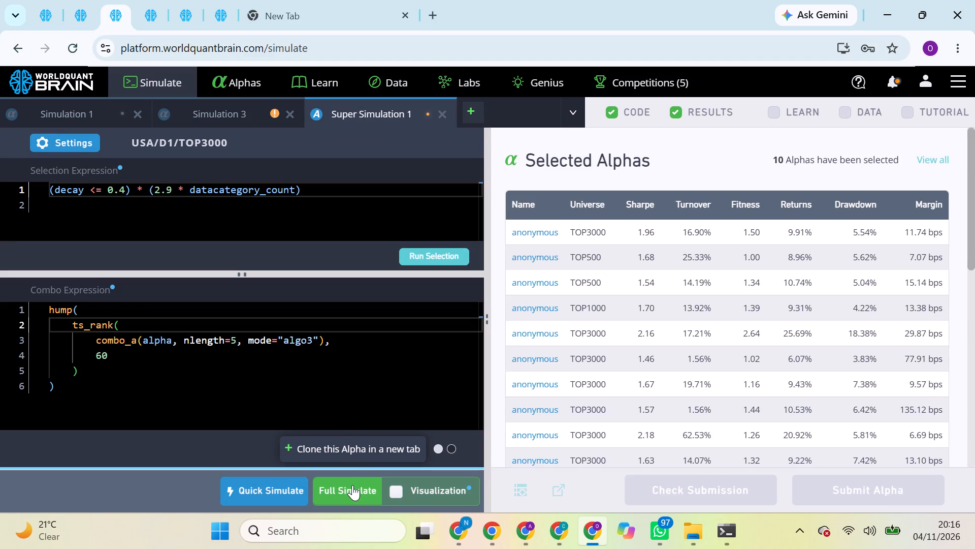
{"action": "left_click", "coordinate": [352, 485]}
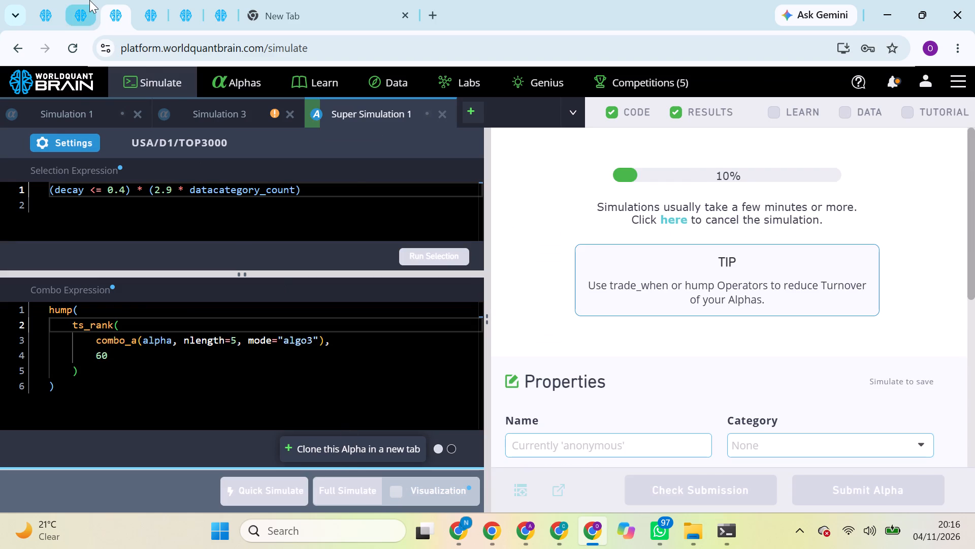
Review the results of the "INDUSTRY" self_correlation super alpha in its browser tab and run its Prod Correlation check.
{"action": "left_click", "coordinate": [89, 0]}
{"action": "left_click", "coordinate": [53, 0]}
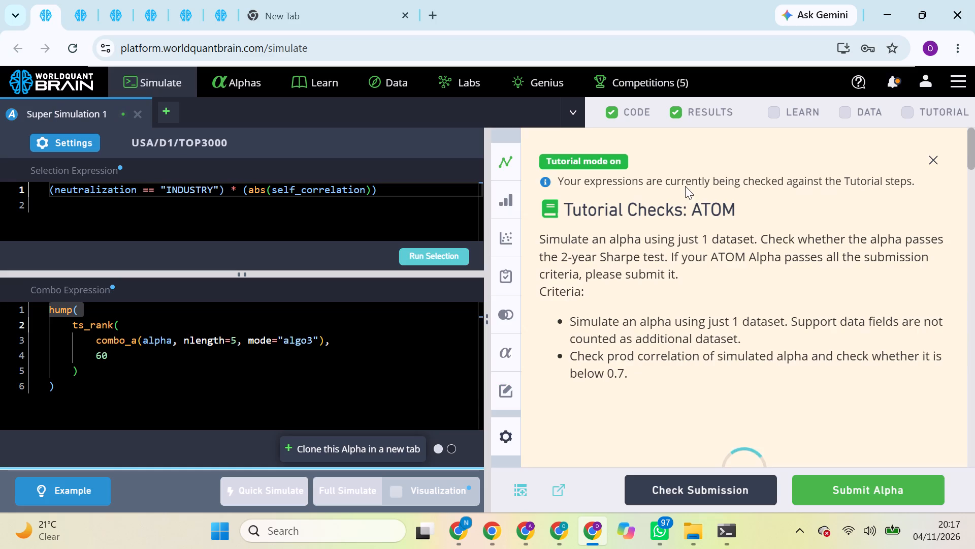
{"action": "left_click", "coordinate": [930, 161]}
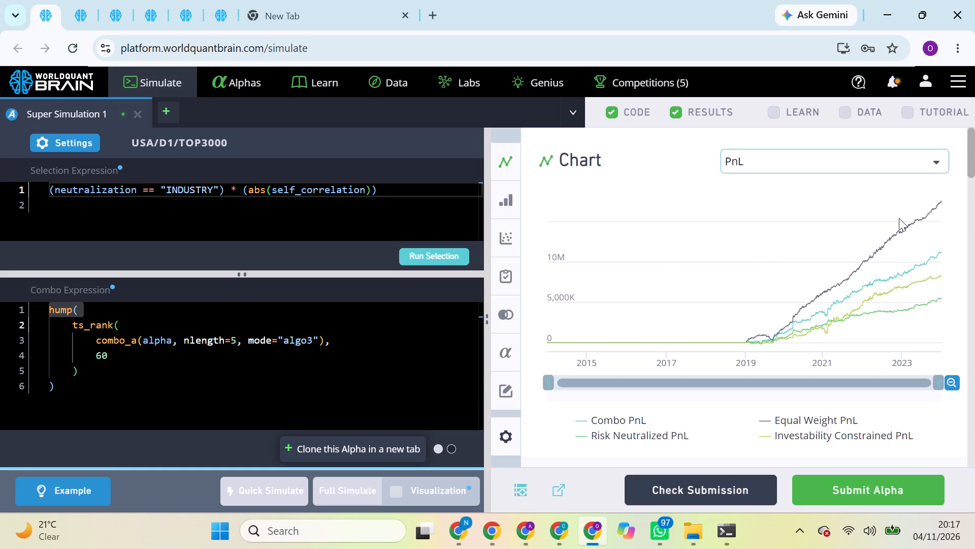
{"action": "scroll", "coordinate": [879, 246], "scroll_direction": "down", "scroll_amount": 5}
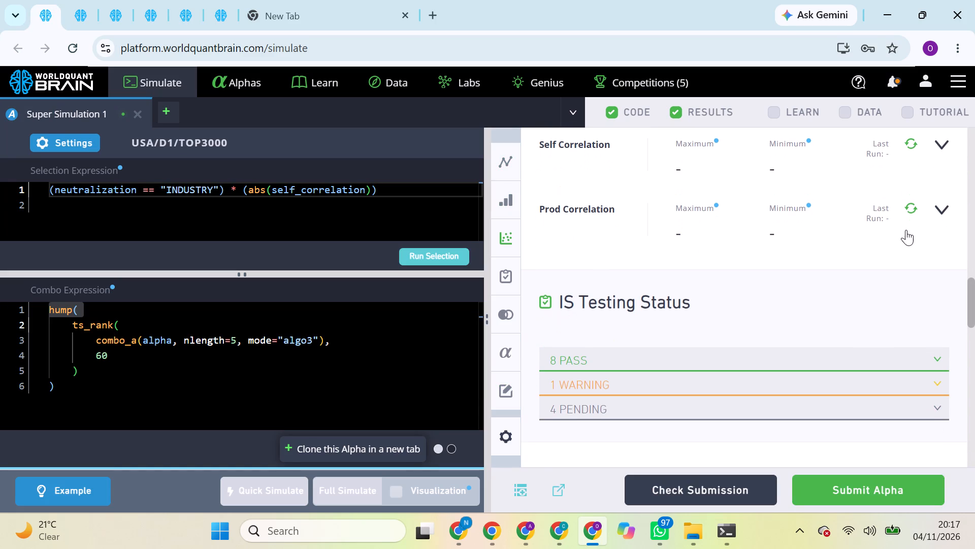
{"action": "left_click", "coordinate": [914, 207]}
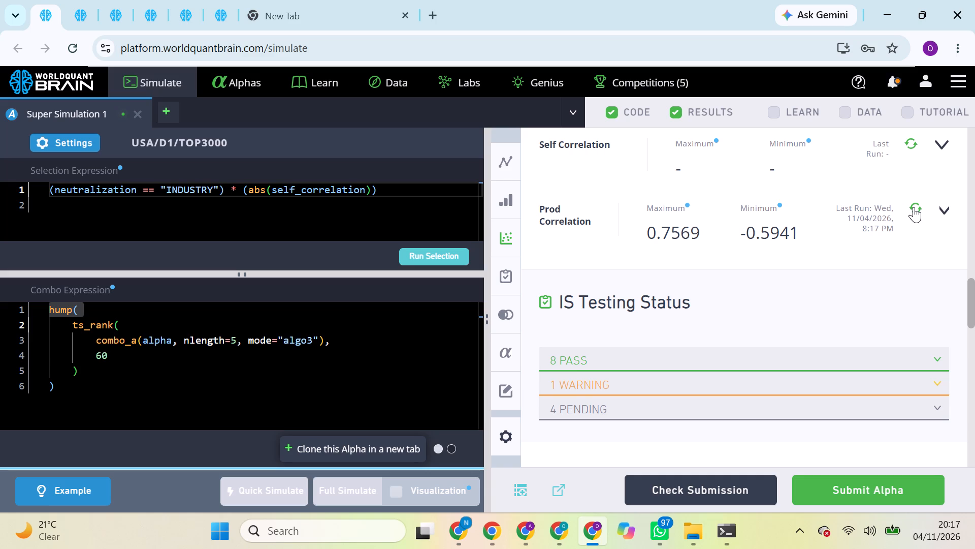
{"action": "left_click", "coordinate": [914, 207]}
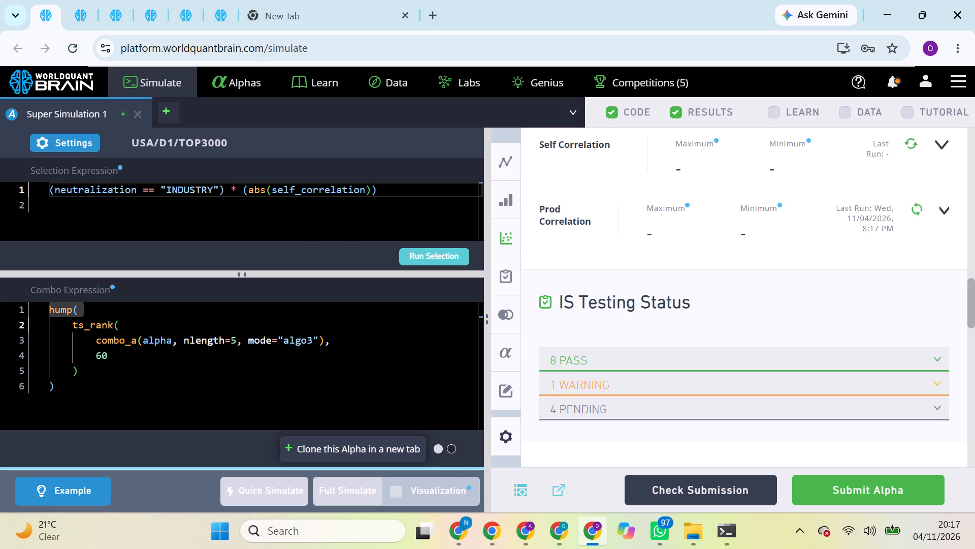
Change the neutralization in the selection expression to "SECTOR", keeping (abs(self_correlation)), and run the selection.
{"action": "double_click", "coordinate": [176, 189]}
{"action": "type", "text": "SECTOR"}
{"action": "left_click", "coordinate": [410, 253]}
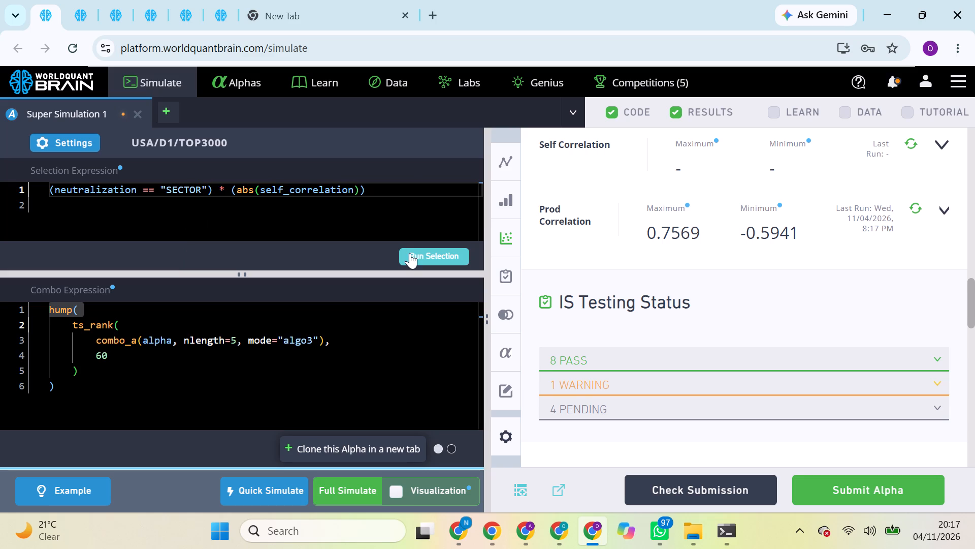
Start a full simulation of the "SECTOR" self_correlation super alpha.
{"action": "left_click", "coordinate": [357, 486]}
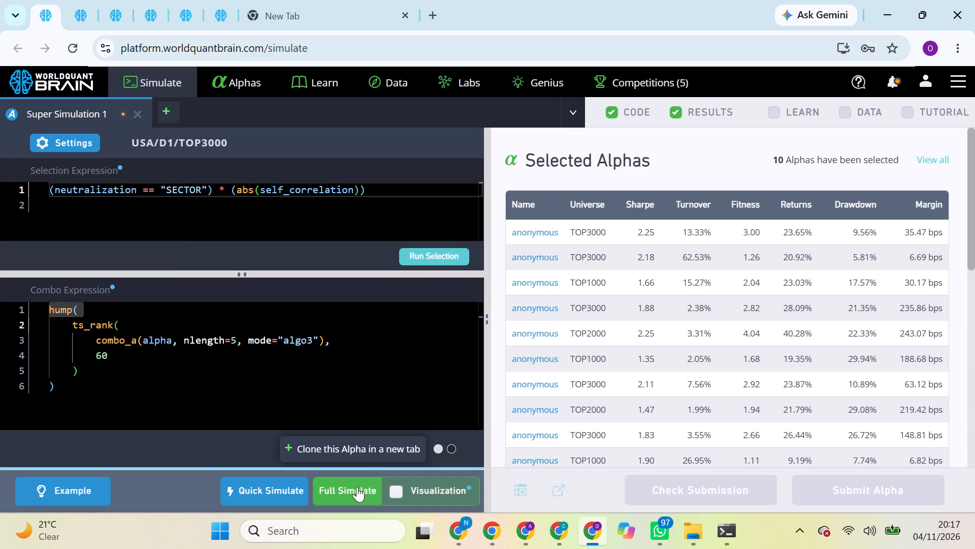
Check the progress of the GLB prod_correlation simulation and the USA decay and datacategory_count simulation in the other browser tabs.
{"action": "left_click", "coordinate": [79, 2]}
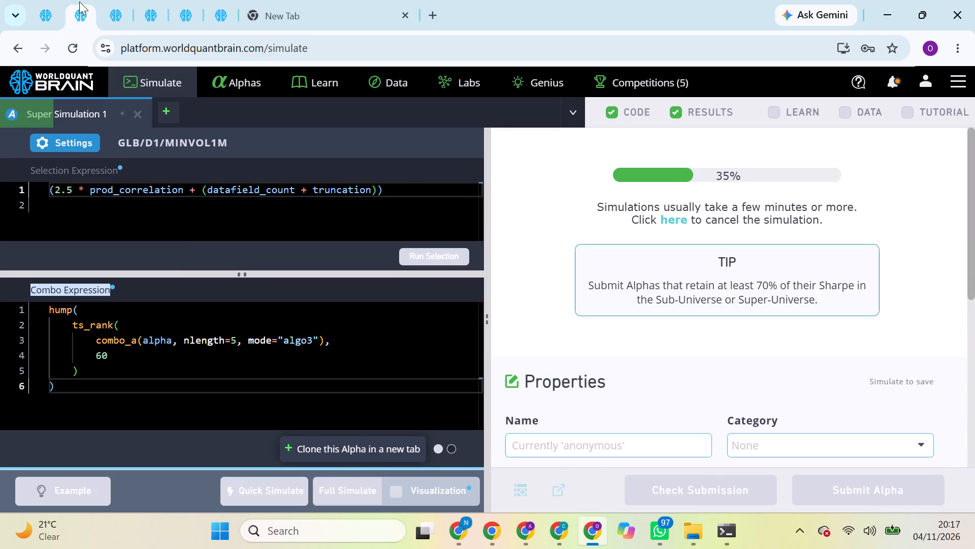
{"action": "left_click", "coordinate": [122, 6]}
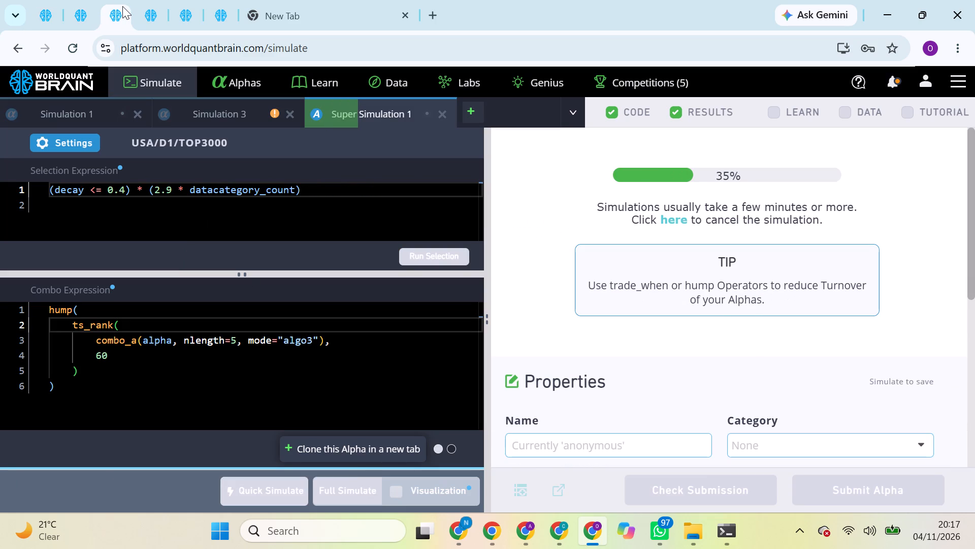
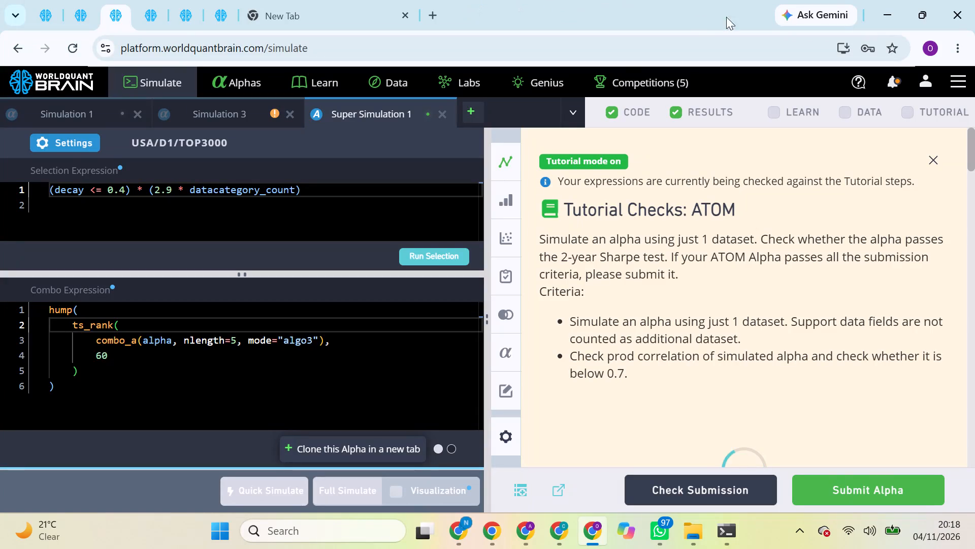
Dismiss the tutorial checks and run the Prod Correlation and Self Correlation checks on the USA decay and datacategory_count super alpha.
{"action": "left_click", "coordinate": [929, 158]}
{"action": "scroll", "coordinate": [868, 244], "scroll_direction": "down", "scroll_amount": 3}
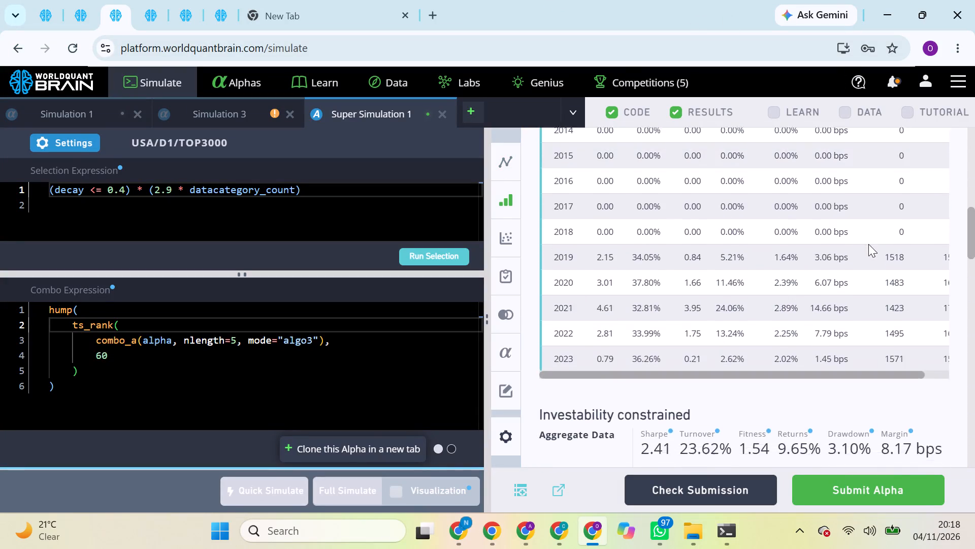
{"action": "scroll", "coordinate": [868, 244], "scroll_direction": "down", "scroll_amount": 1}
{"action": "scroll", "coordinate": [868, 244], "scroll_direction": "up", "scroll_amount": 2}
{"action": "left_click", "coordinate": [912, 164]}
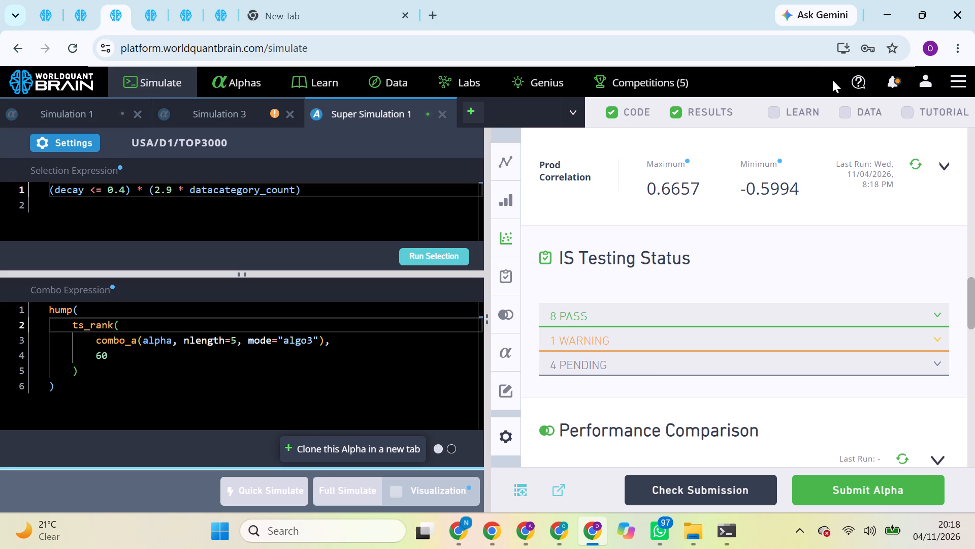
{"action": "scroll", "coordinate": [832, 236], "scroll_direction": "up", "scroll_amount": 2}
{"action": "left_click_drag", "start_coordinate": [832, 236], "coordinate": [852, 259]}
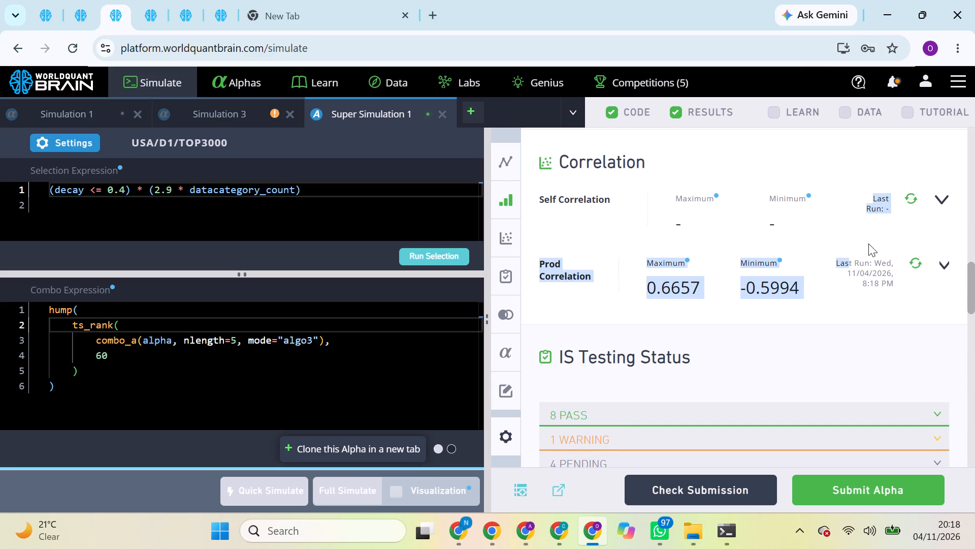
{"action": "left_click", "coordinate": [913, 197]}
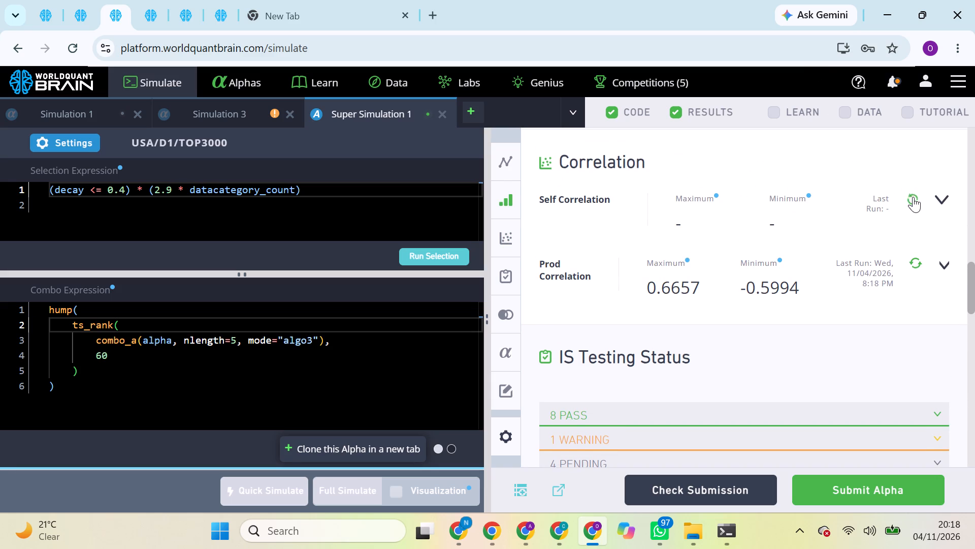
{"action": "triple_click", "coordinate": [240, 192]}
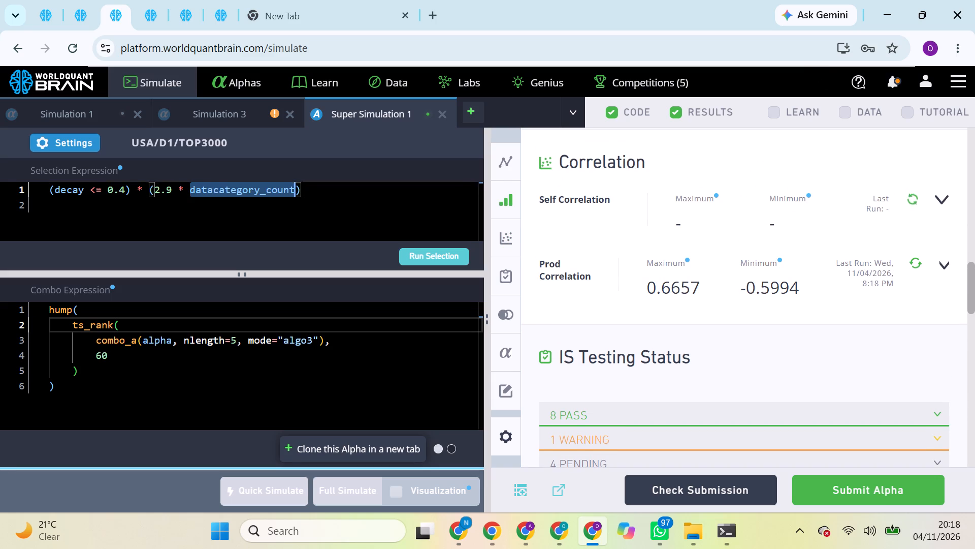
{"action": "key", "text": "ctrl+c"}
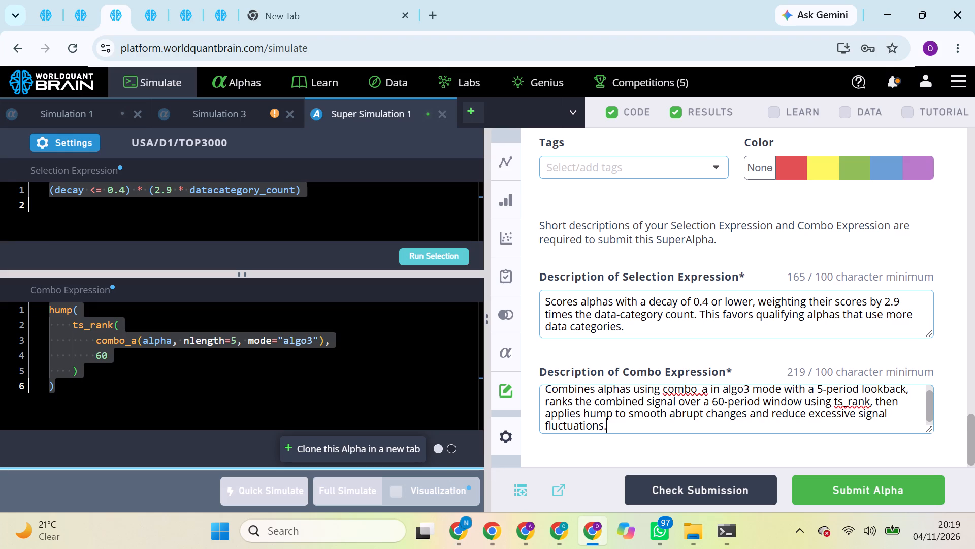
Submit the USA decay and datacategory_count super alpha.
{"action": "left_click", "coordinate": [833, 497]}
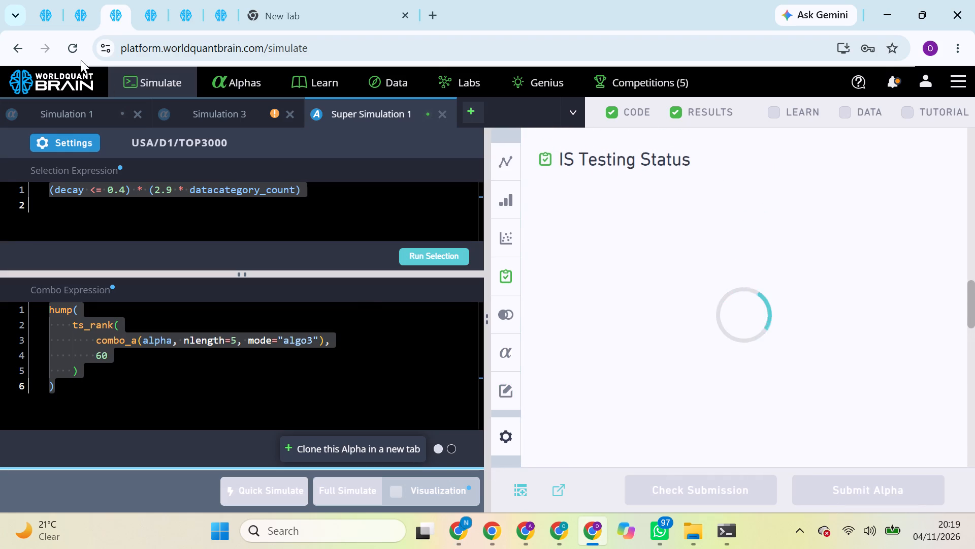
Start the full simulation of the "SECTOR" self_correlation super alpha again in its browser tab.
{"action": "left_click", "coordinate": [48, 0]}
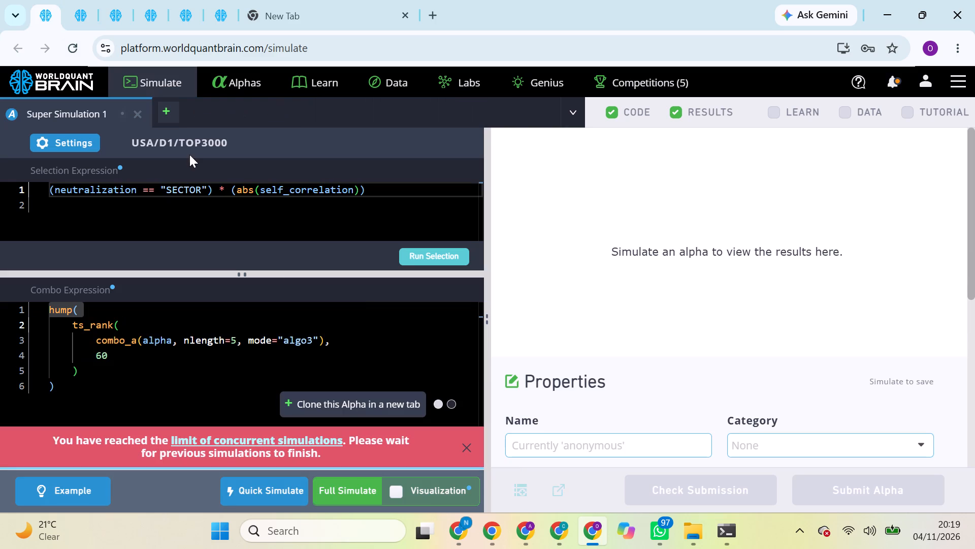
{"action": "left_click", "coordinate": [353, 481]}
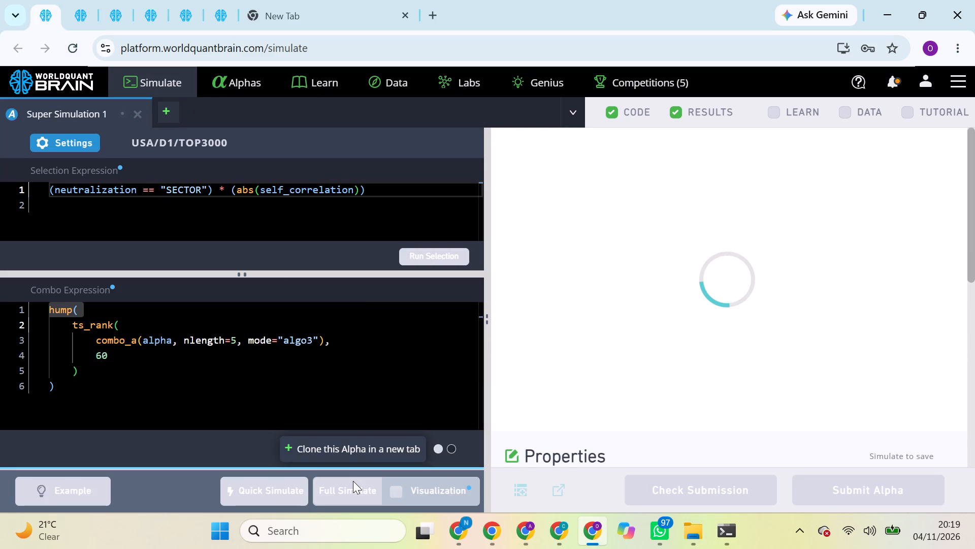
Check the progress of the GLB prod_correlation simulation and the "SECTOR" self_correlation simulation in their browser tabs.
{"action": "left_click", "coordinate": [90, 3]}
{"action": "left_click", "coordinate": [72, 3]}
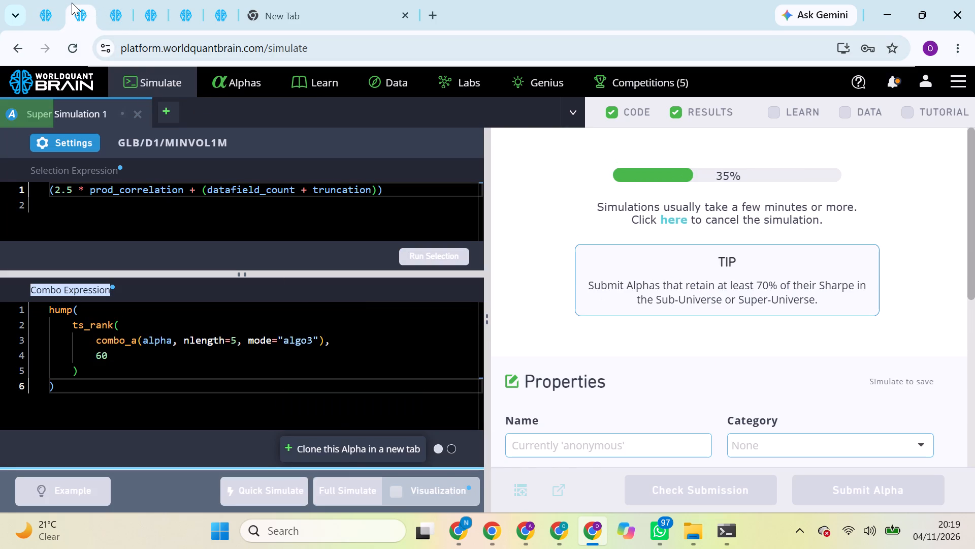
{"action": "left_click", "coordinate": [38, 0]}
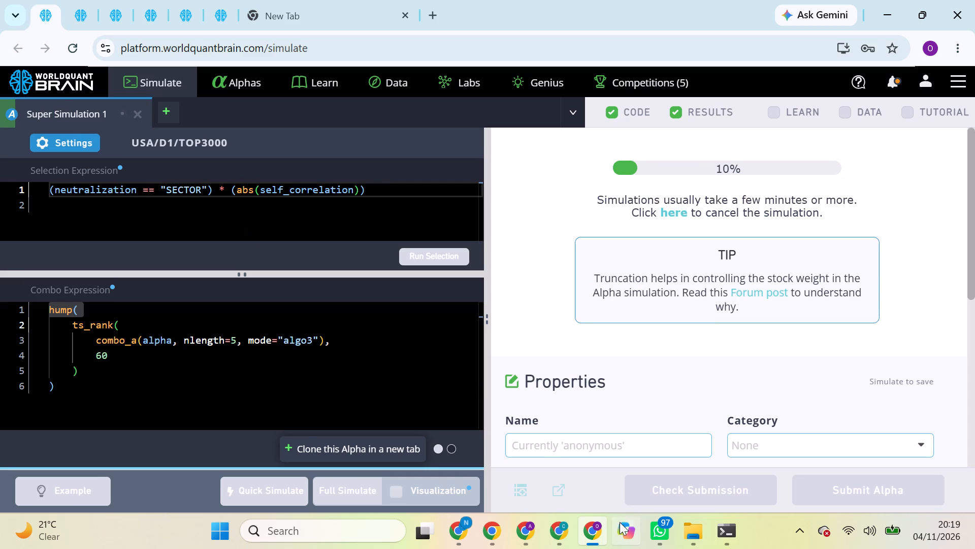
{"action": "left_click", "coordinate": [600, 528]}
{"action": "left_click", "coordinate": [600, 528]}
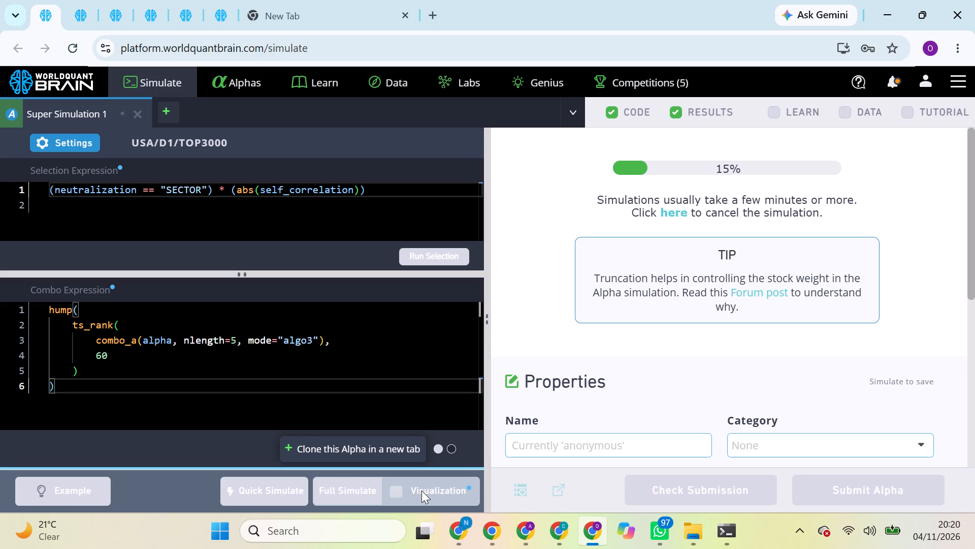
{"action": "left_click", "coordinate": [91, 37]}
Check the submitted decay and datacategory_count super alpha and the progress of the "SECTOR" self_correlation and GLB prod_correlation simulations.
{"action": "left_click", "coordinate": [86, 11]}
{"action": "left_click", "coordinate": [111, 10]}
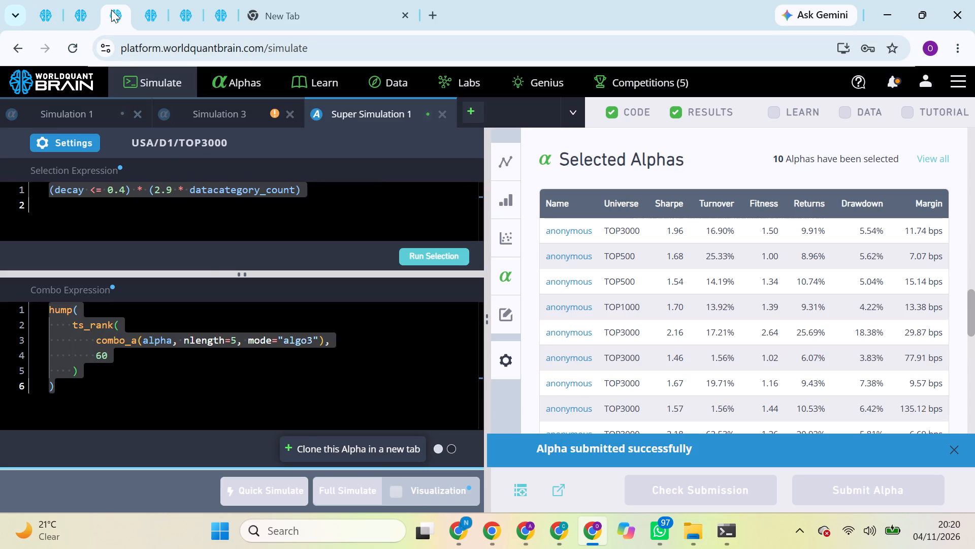
{"action": "left_click", "coordinate": [54, 12]}
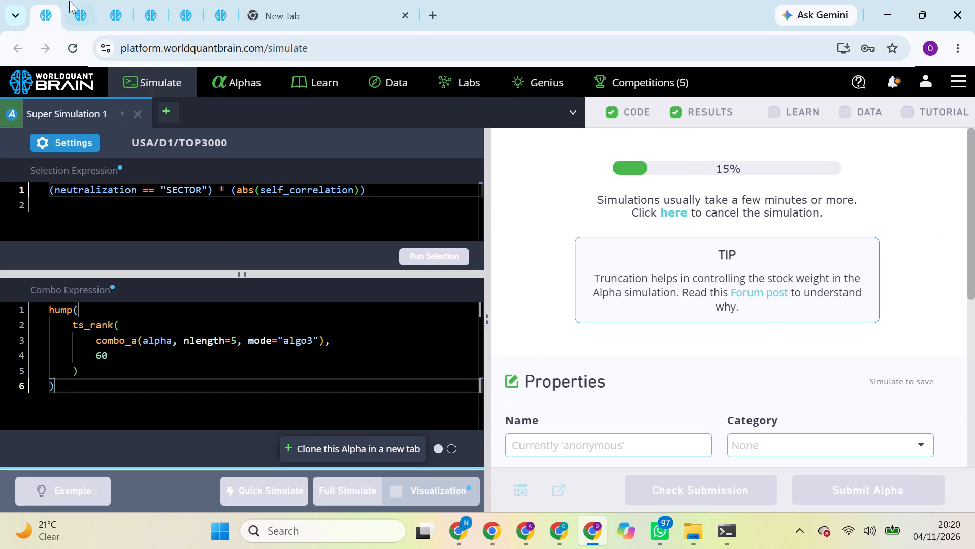
{"action": "left_click", "coordinate": [76, 1]}
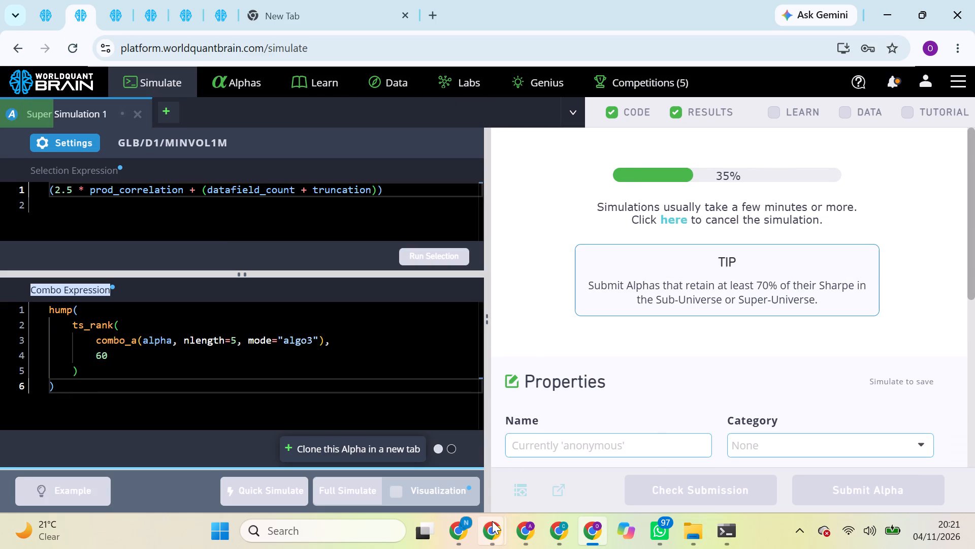
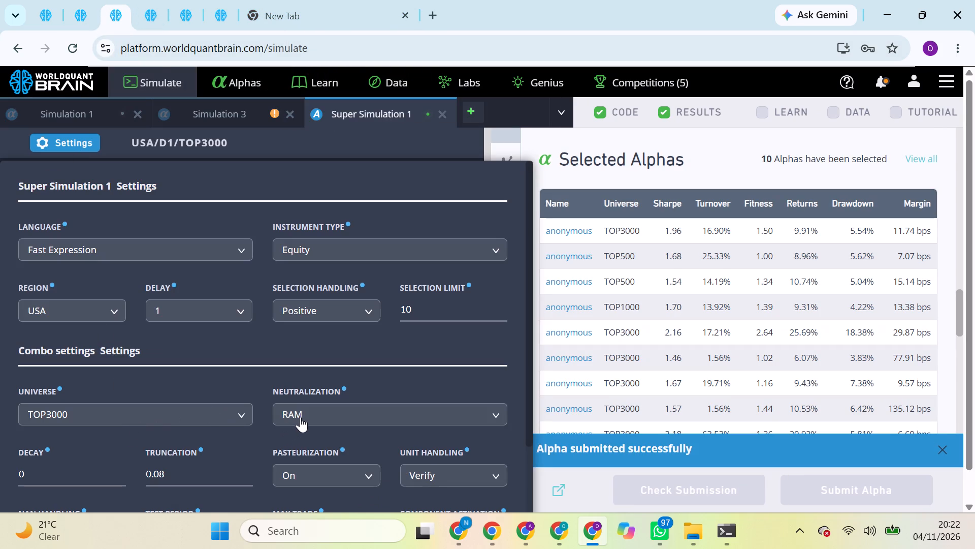
Change the USA super simulation's settings to universe TOP2000 and truncation 0.04, and apply them.
{"action": "left_click", "coordinate": [300, 417]}
{"action": "left_click_drag", "start_coordinate": [300, 417], "coordinate": [299, 492]}
{"action": "left_click", "coordinate": [299, 492]}
{"action": "left_click", "coordinate": [201, 479]}
{"action": "key", "text": "BackSpace"}
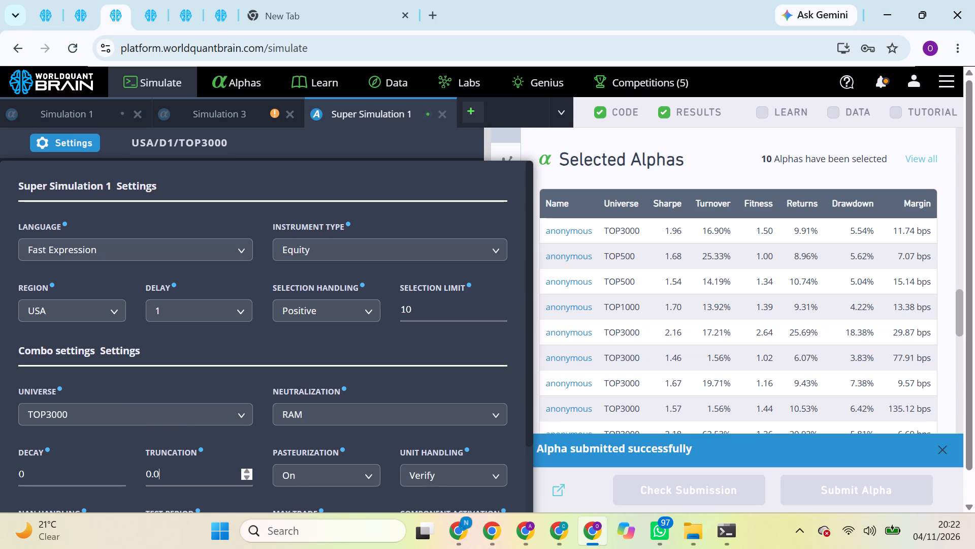
{"action": "key", "text": "4"}
{"action": "left_click", "coordinate": [44, 473]}
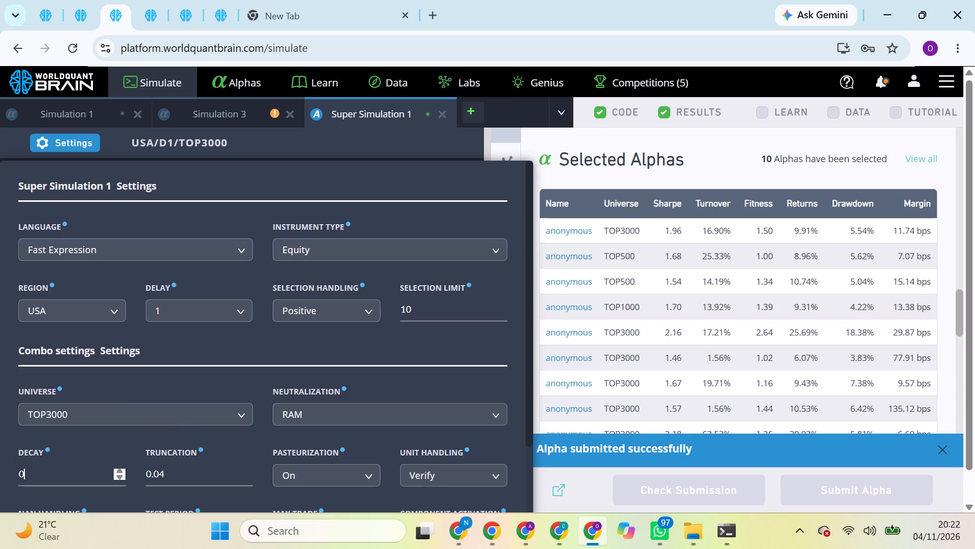
{"action": "left_click", "coordinate": [177, 419]}
{"action": "left_click", "coordinate": [95, 462]}
{"action": "left_click_drag", "start_coordinate": [418, 424], "coordinate": [384, 444]}
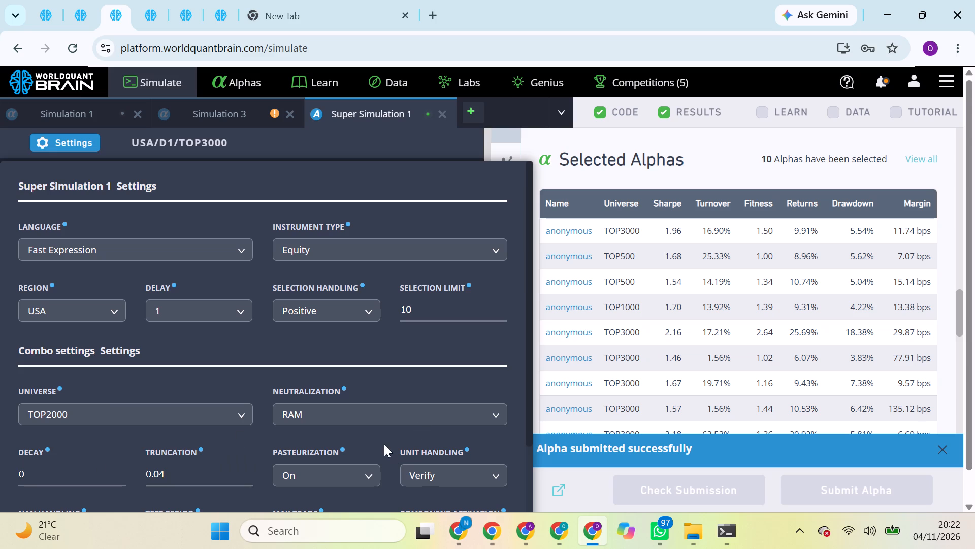
{"action": "left_click_drag", "start_coordinate": [384, 444], "coordinate": [383, 441]}
{"action": "left_click", "coordinate": [383, 441]}
{"action": "scroll", "coordinate": [383, 441], "scroll_direction": "down", "scroll_amount": 2}
{"action": "left_click", "coordinate": [417, 483]}
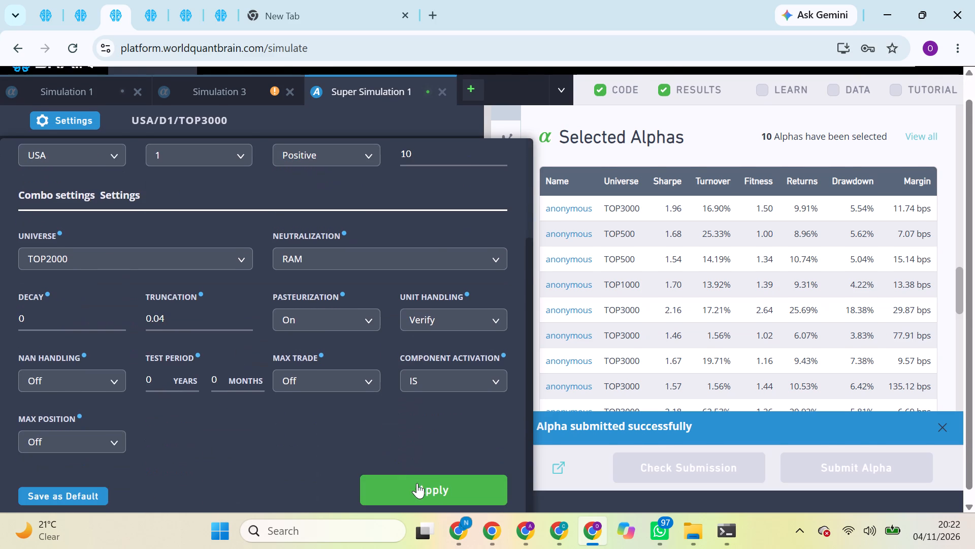
Run the selection and start the full simulation of the decay and datacategory_count super alpha with the new settings.
{"action": "left_click", "coordinate": [438, 258]}
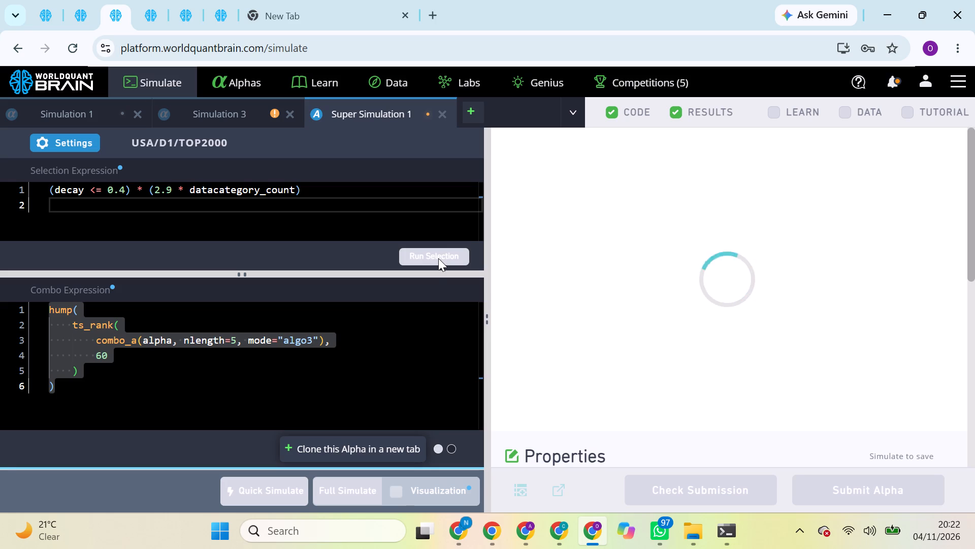
{"action": "left_click", "coordinate": [361, 480]}
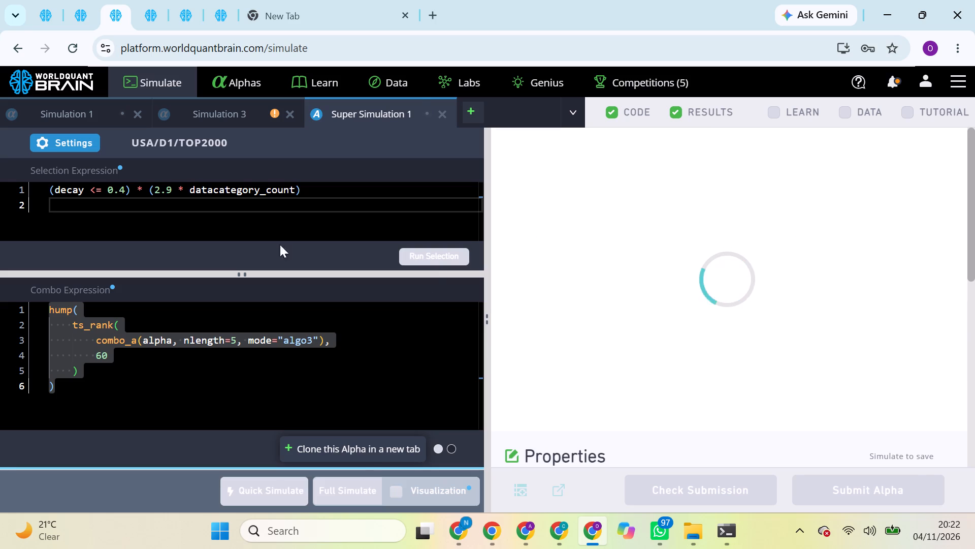
Check the progress of the running GLB prod_correlation, "SECTOR" self_correlation and USA datacategory_count simulations across the browser tabs.
{"action": "left_click", "coordinate": [73, 0]}
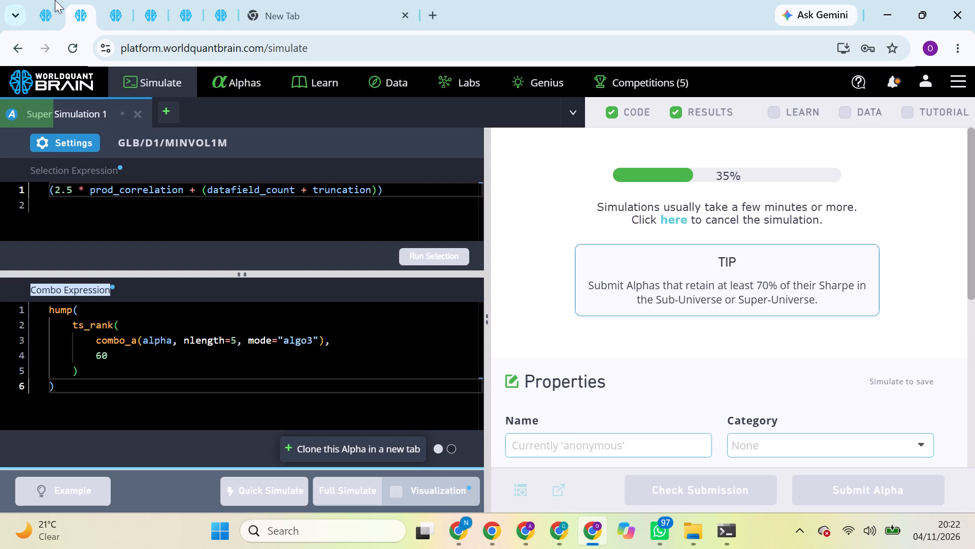
{"action": "left_click", "coordinate": [52, 0]}
{"action": "left_click", "coordinate": [52, 0]}
{"action": "left_click", "coordinate": [102, 0]}
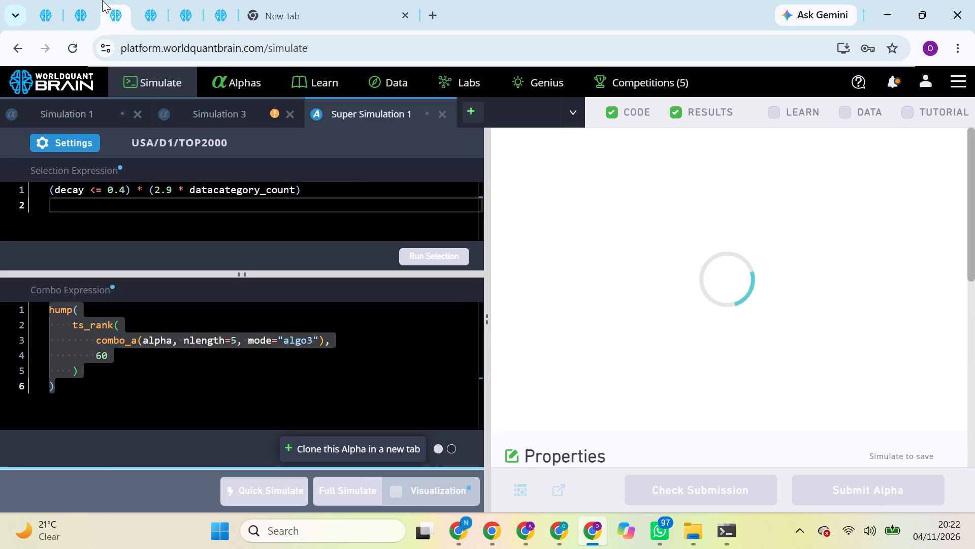
{"action": "left_click", "coordinate": [75, 4]}
{"action": "left_click", "coordinate": [44, 7]}
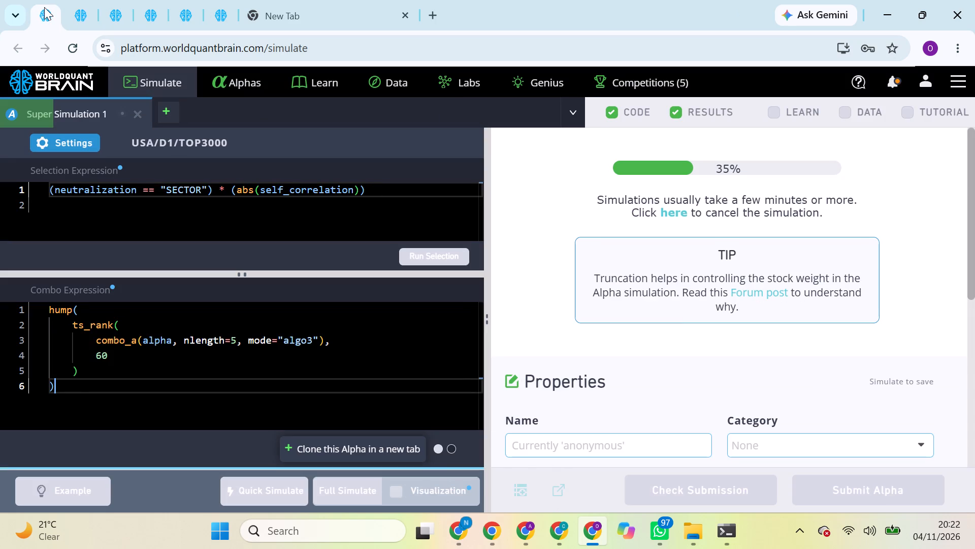
{"action": "left_click", "coordinate": [74, 0]}
{"action": "left_click", "coordinate": [113, 7]}
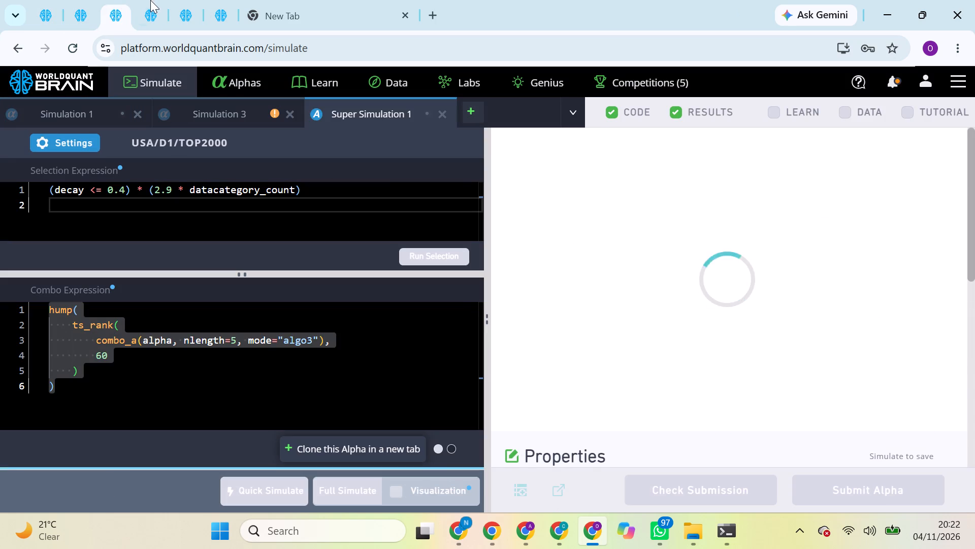
{"action": "left_click", "coordinate": [165, 1]}
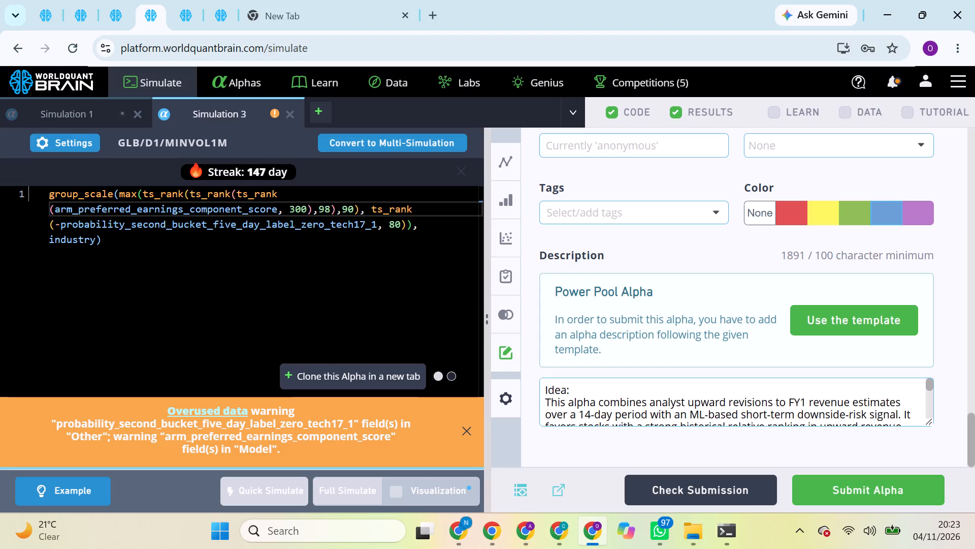
Switch to the other Chrome profile, sign in to WorldQuant BRAIN with the saved credentials, and carry out the biometric face verification.
{"action": "left_click", "coordinate": [457, 523]}
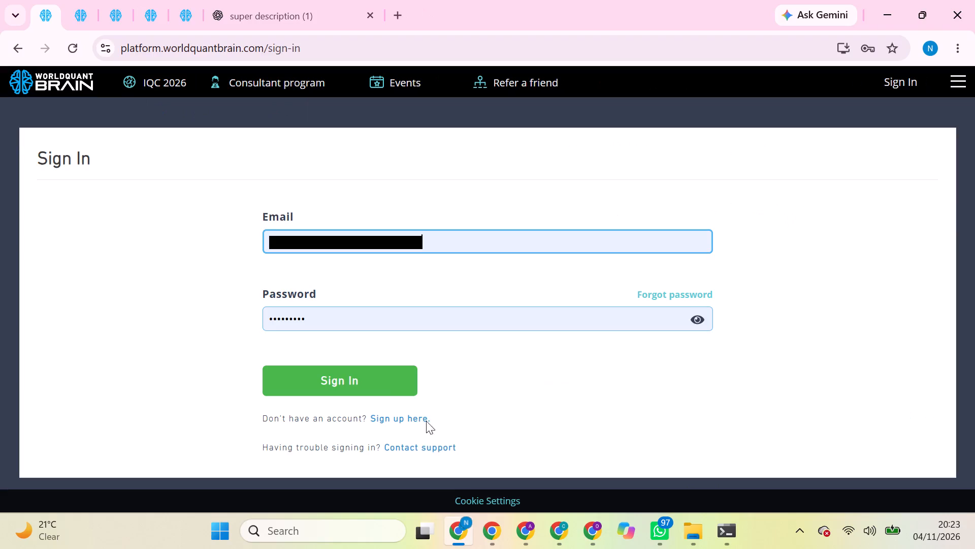
{"action": "left_click", "coordinate": [403, 381]}
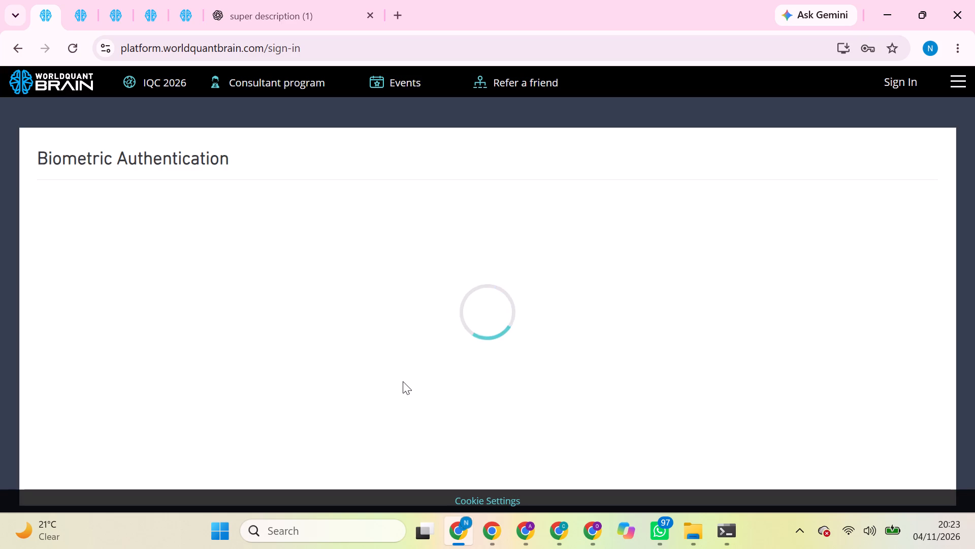
{"action": "scroll", "coordinate": [428, 395], "scroll_direction": "down", "scroll_amount": 2}
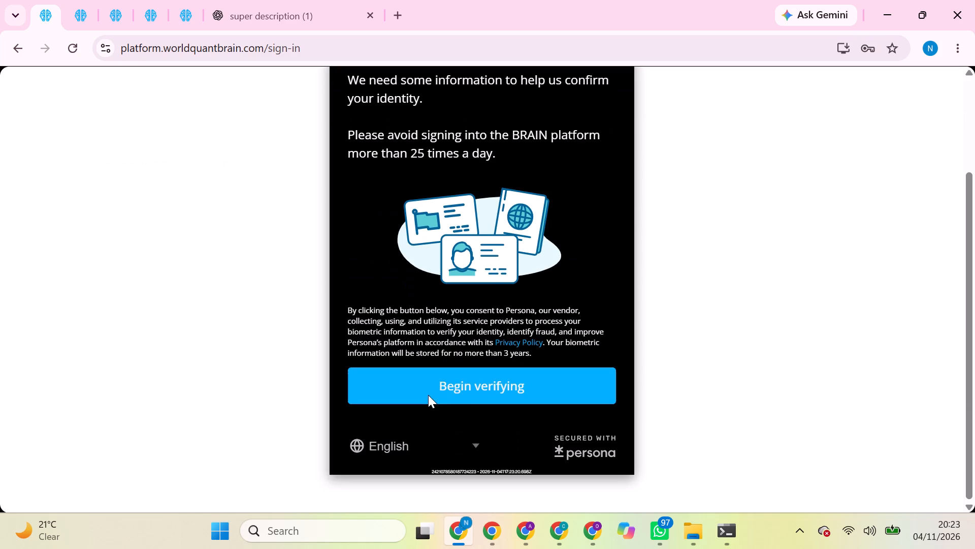
{"action": "left_click", "coordinate": [470, 389]}
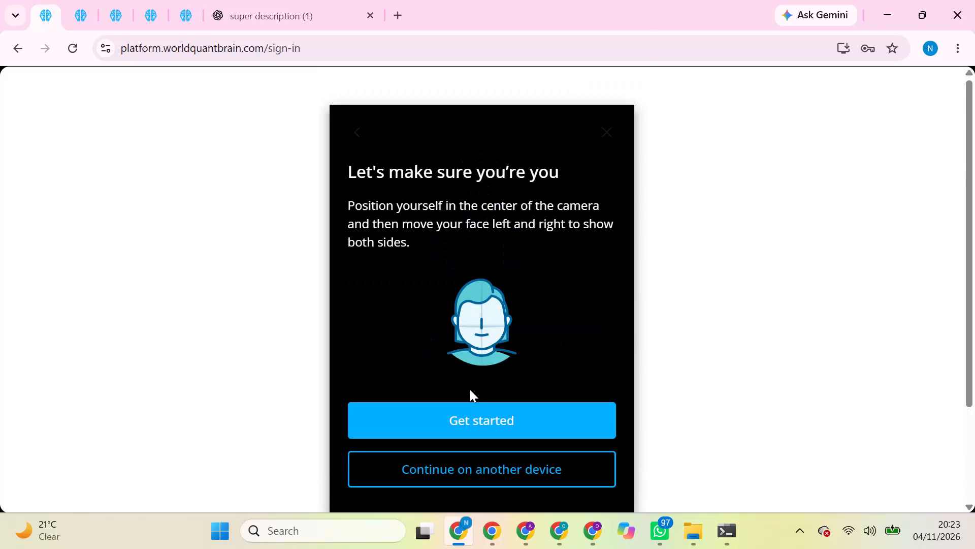
{"action": "left_click_drag", "start_coordinate": [470, 389], "coordinate": [473, 416]}
{"action": "left_click", "coordinate": [473, 416]}
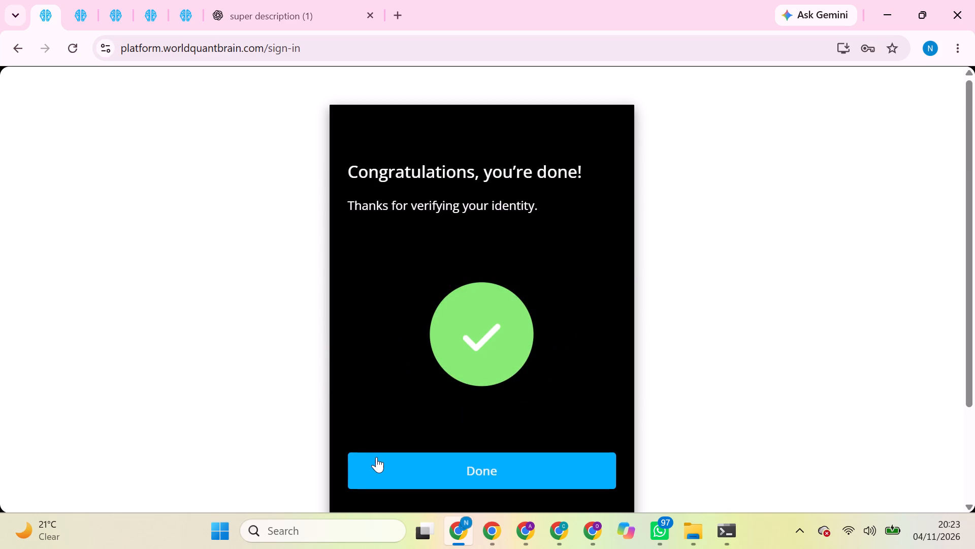
Complete the identity verification to enter the Simulate page, and dismiss the support notice banner.
{"action": "left_click", "coordinate": [380, 464]}
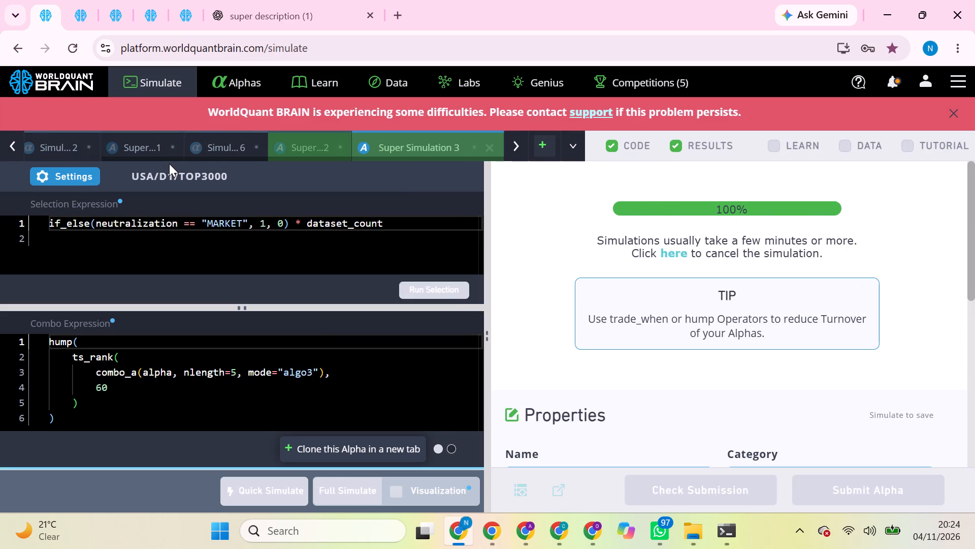